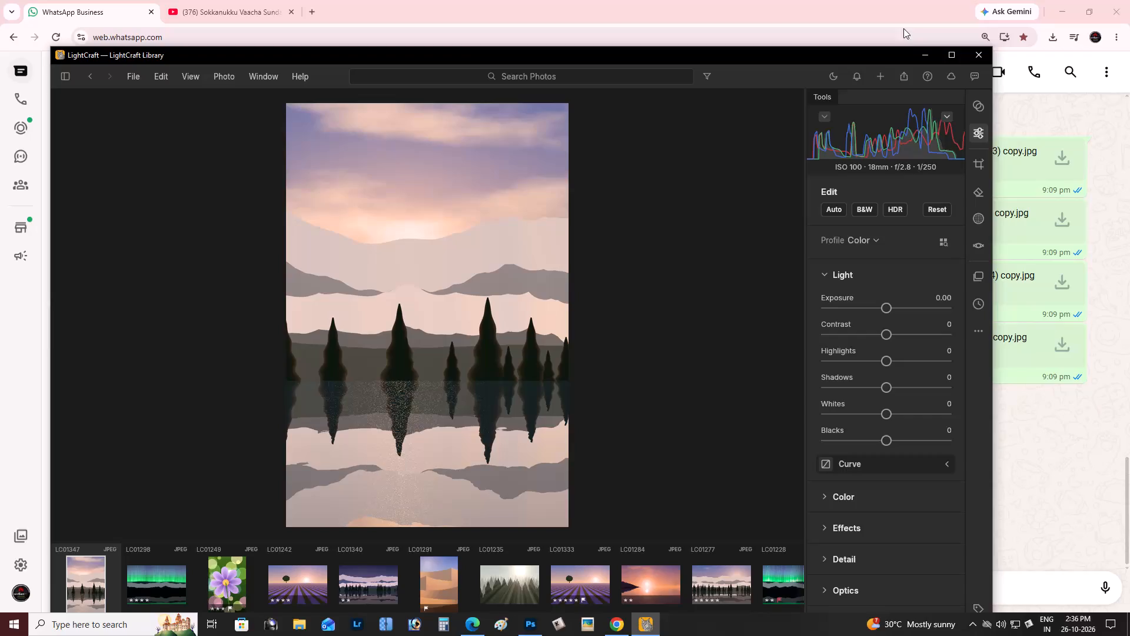
# Open photo import in the maximised library window and look through the images in the Downloads folder.
pyautogui.click(956, 47)
pyautogui.scroll(4, 440, 250)
pyautogui.scroll(-4, 440, 250)
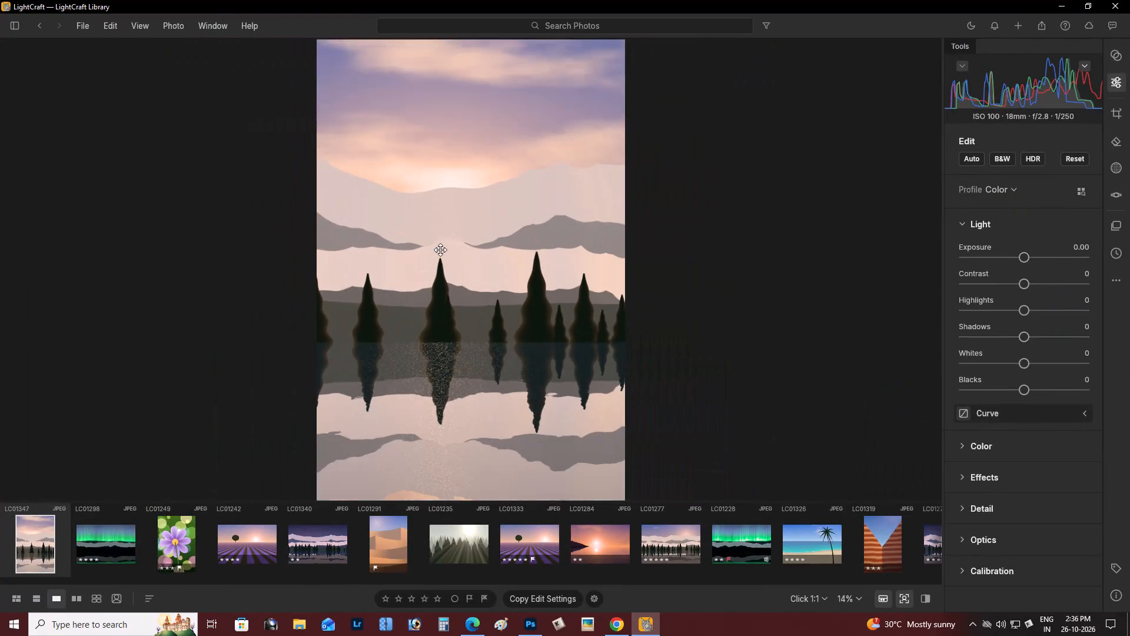
pyautogui.click(90, 28)
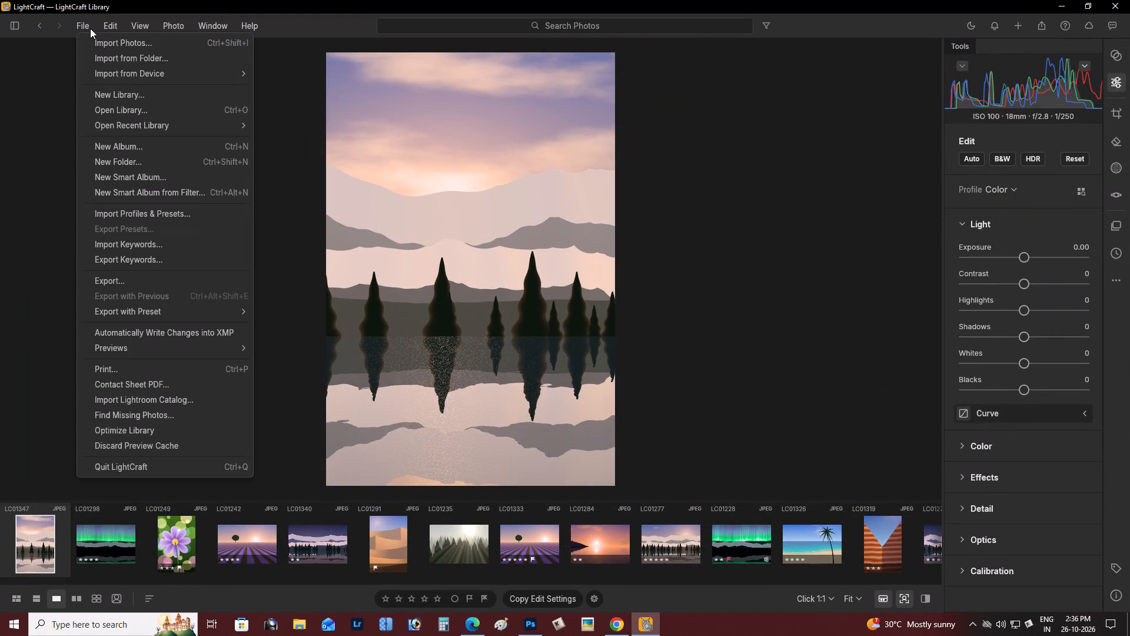
pyautogui.click(109, 42)
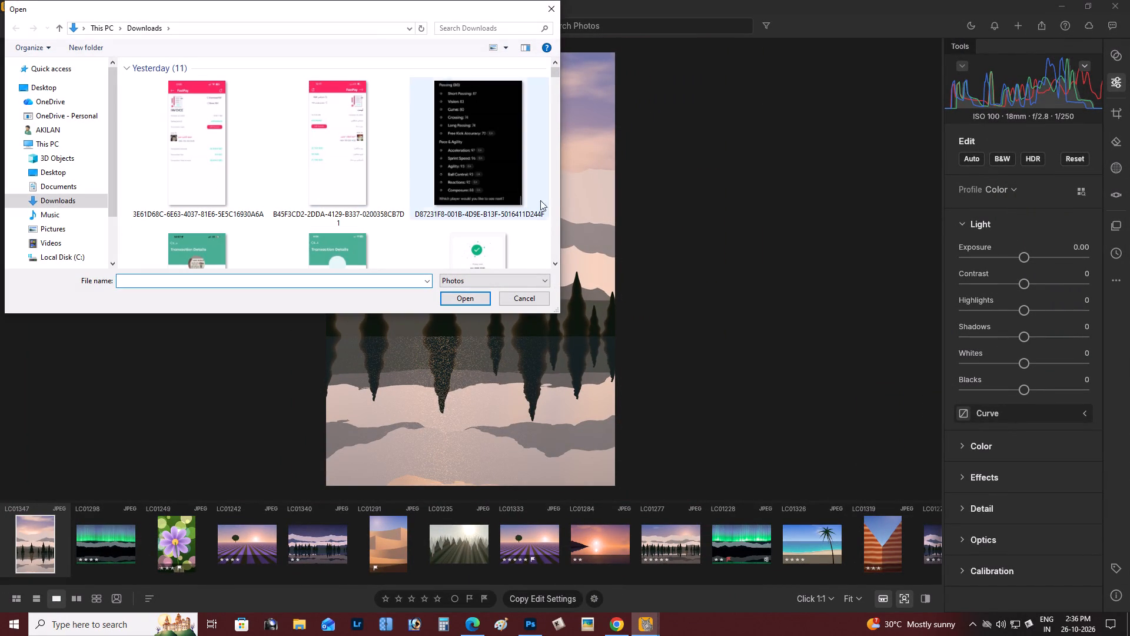
pyautogui.moveTo(533, 317); pyautogui.dragTo(527, 612)
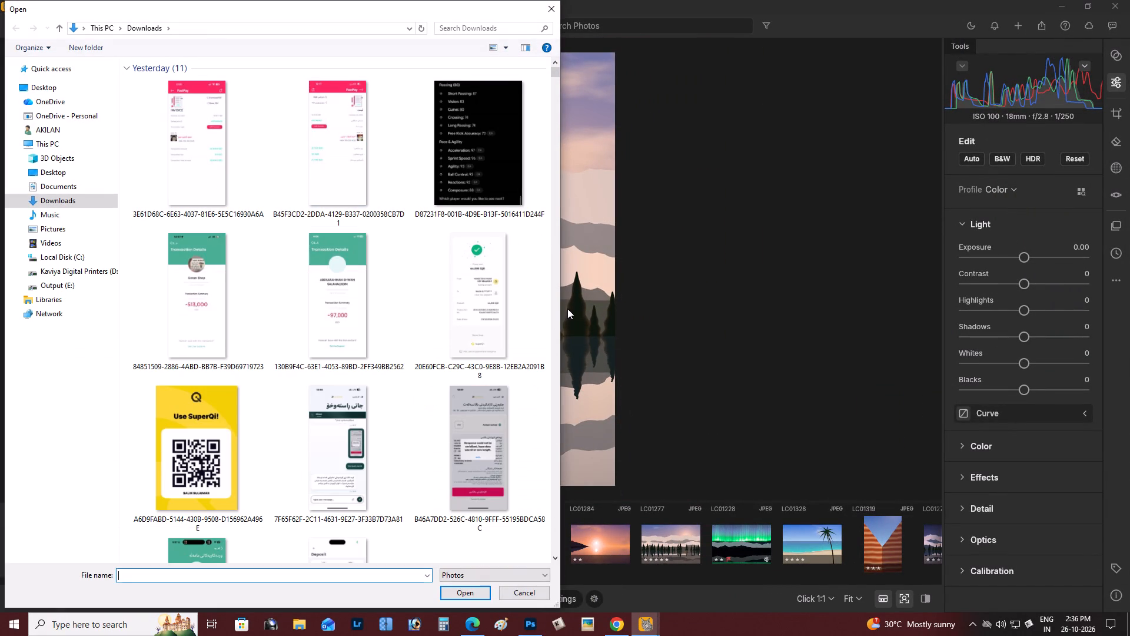
pyautogui.moveTo(561, 306); pyautogui.dragTo(1129, 218)
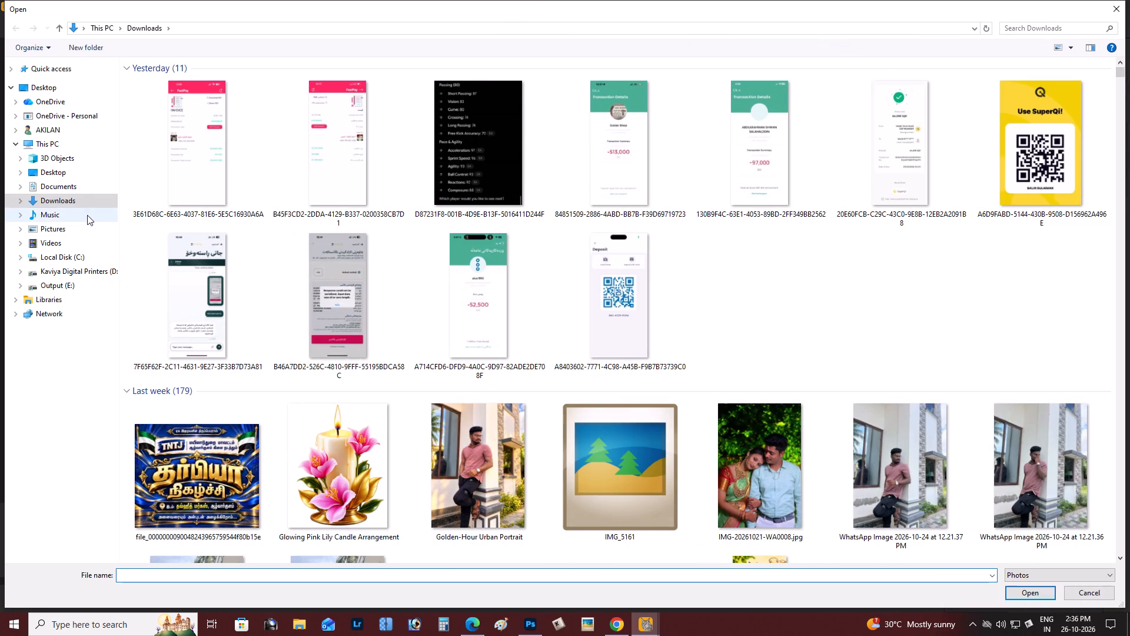
pyautogui.click(88, 201)
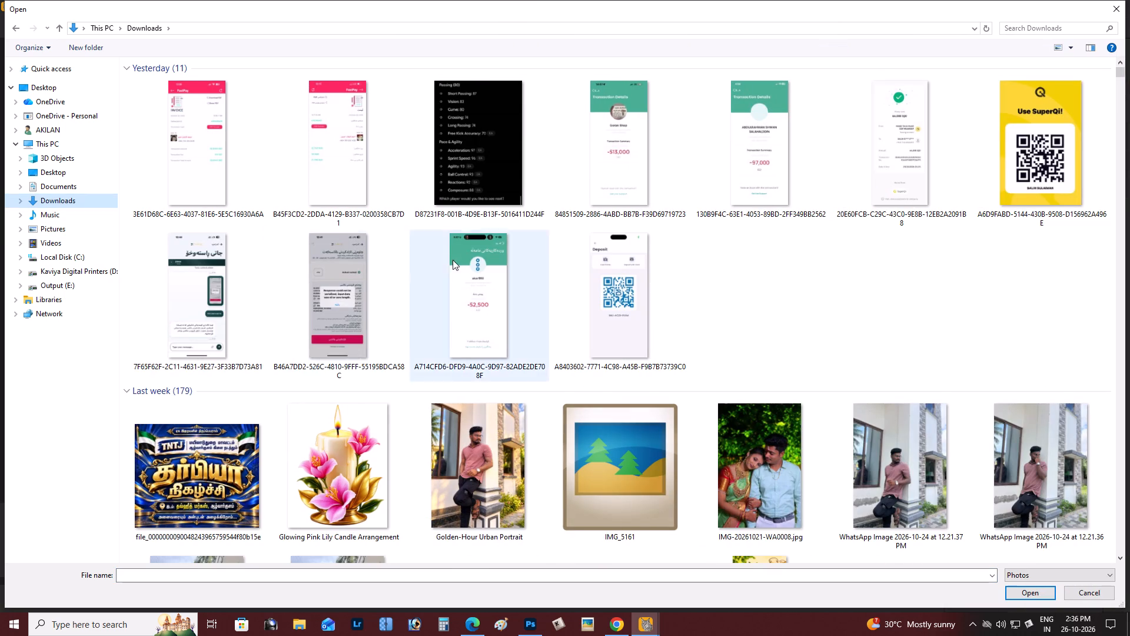
pyautogui.scroll(-2, 453, 260)
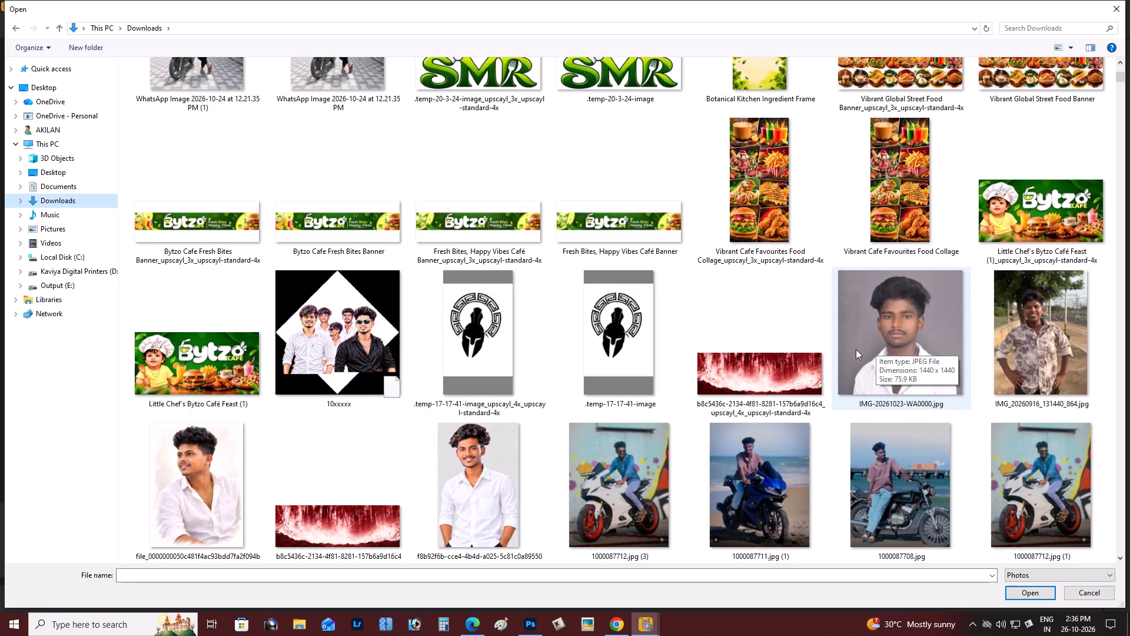
pyautogui.scroll(-3, 856, 349)
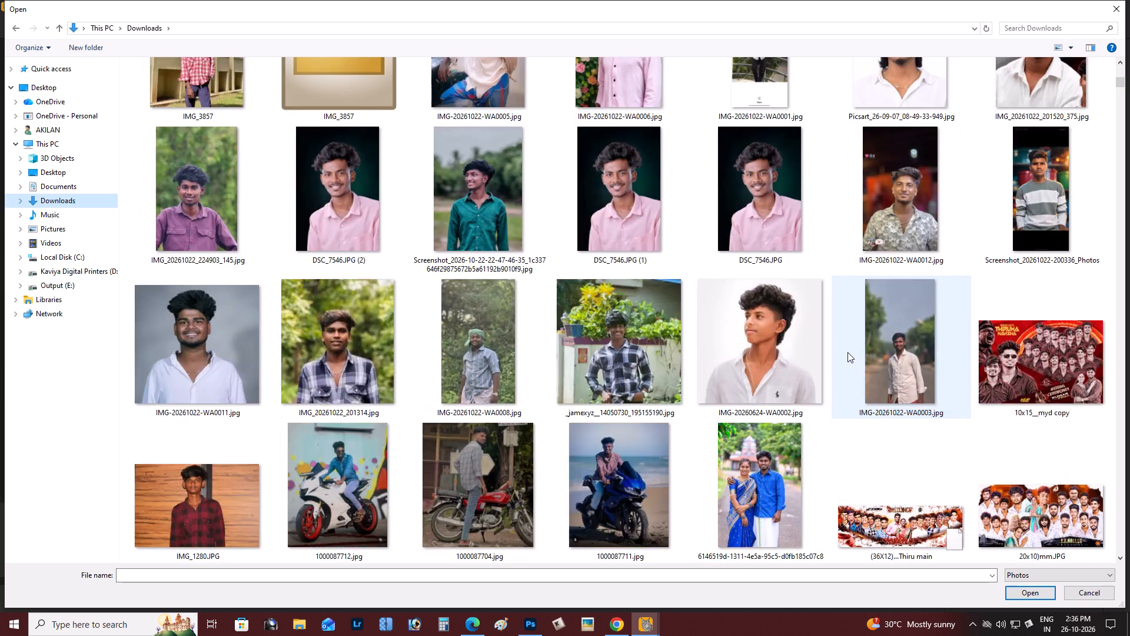
pyautogui.scroll(-2, 847, 352)
pyautogui.scroll(2, 839, 340)
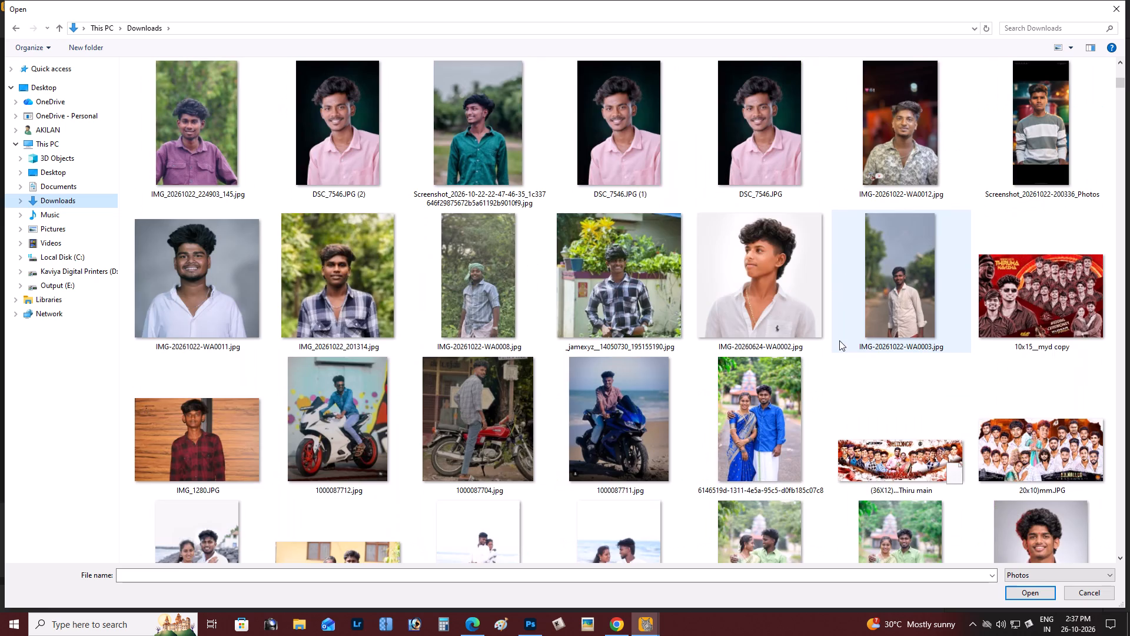
pyautogui.scroll(-3, 839, 340)
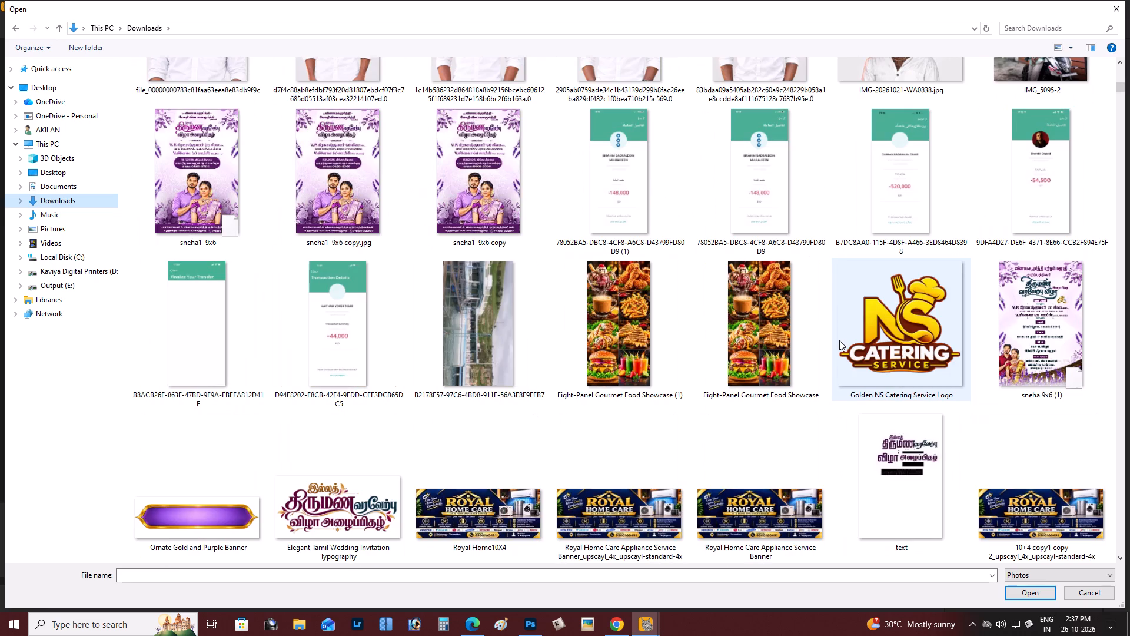
pyautogui.scroll(-1, 839, 340)
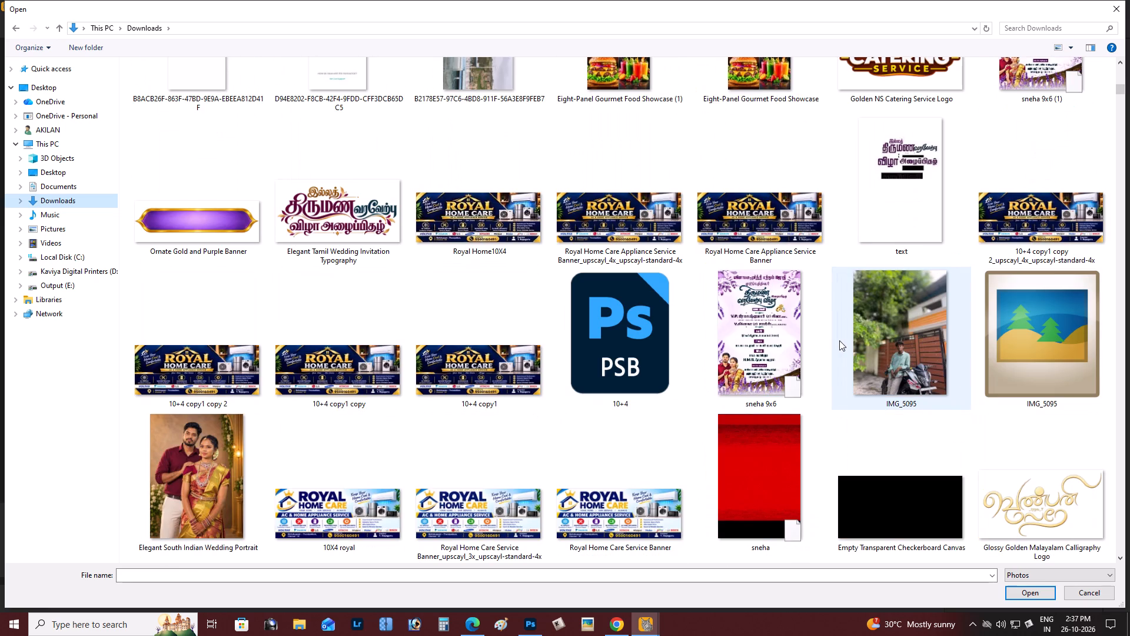
pyautogui.scroll(-3, 839, 340)
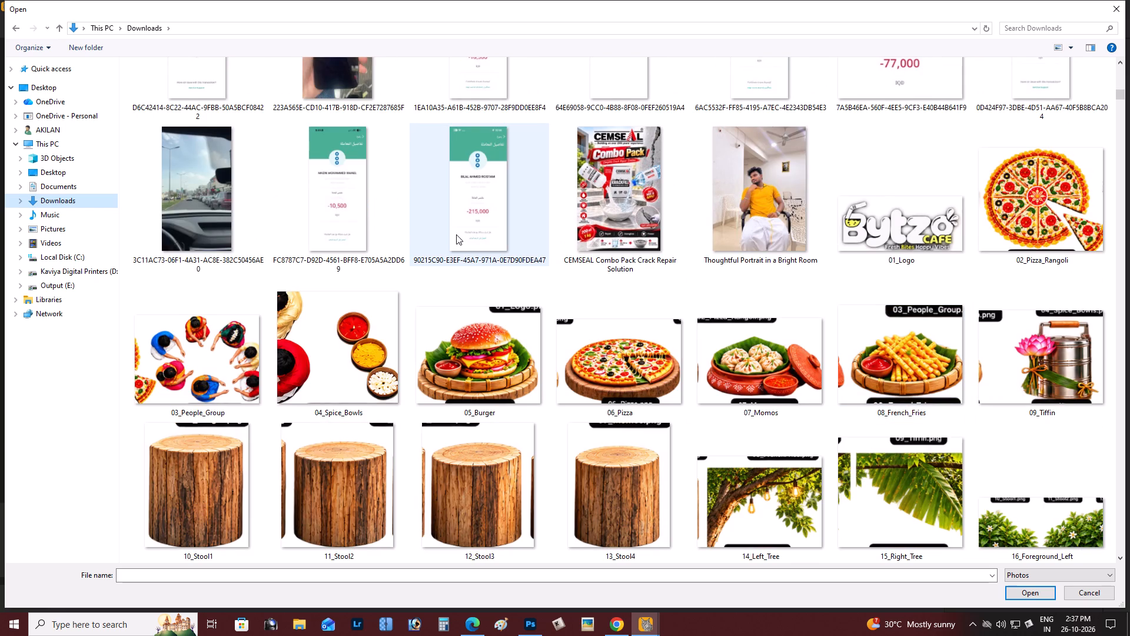
pyautogui.scroll(-3, 456, 234)
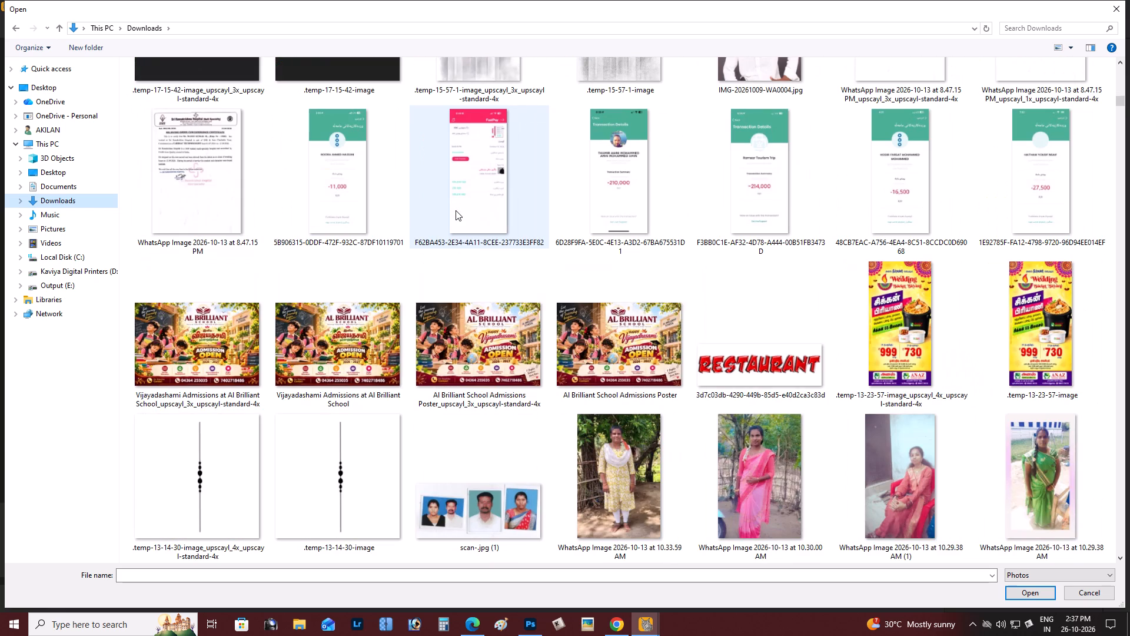
pyautogui.scroll(-2, 456, 210)
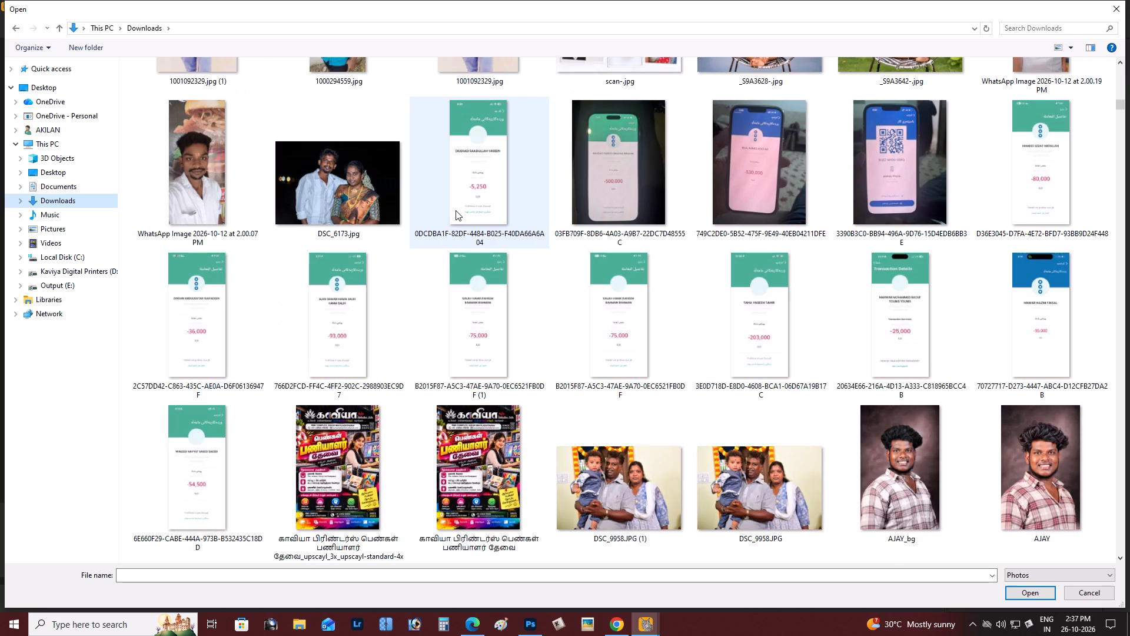
pyautogui.scroll(-1, 456, 210)
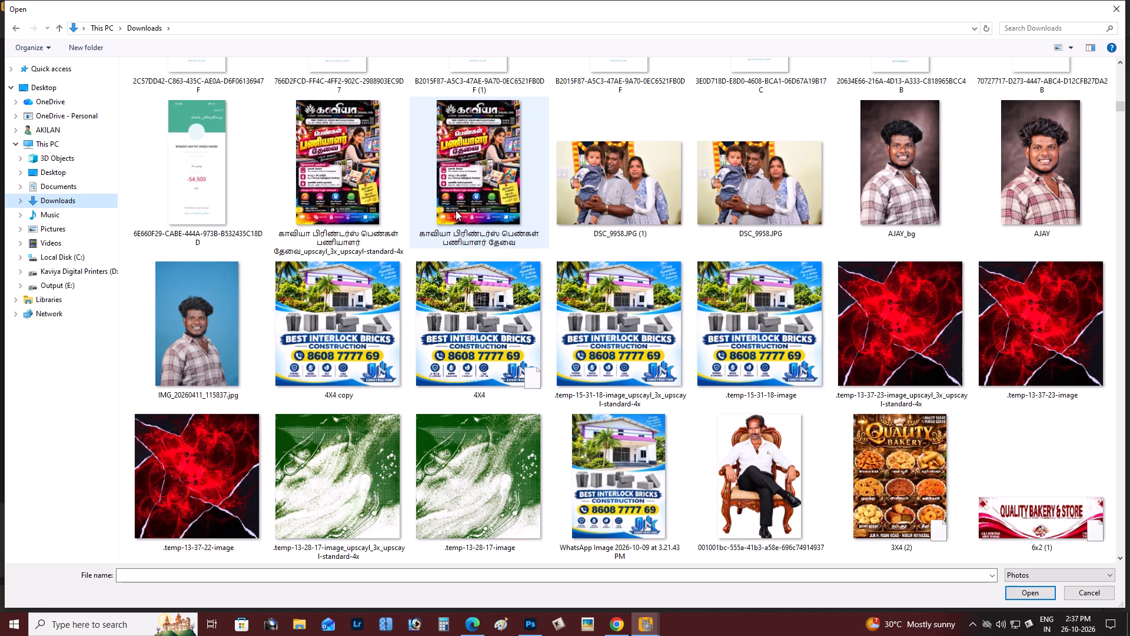
pyautogui.scroll(-3, 456, 210)
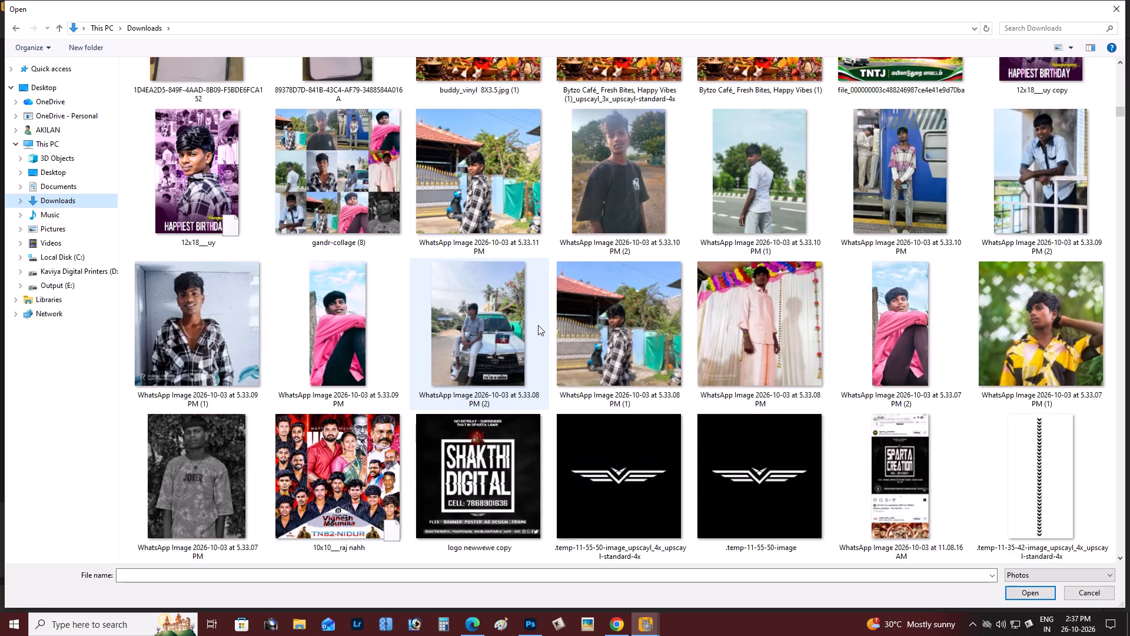
pyautogui.scroll(-4, 538, 325)
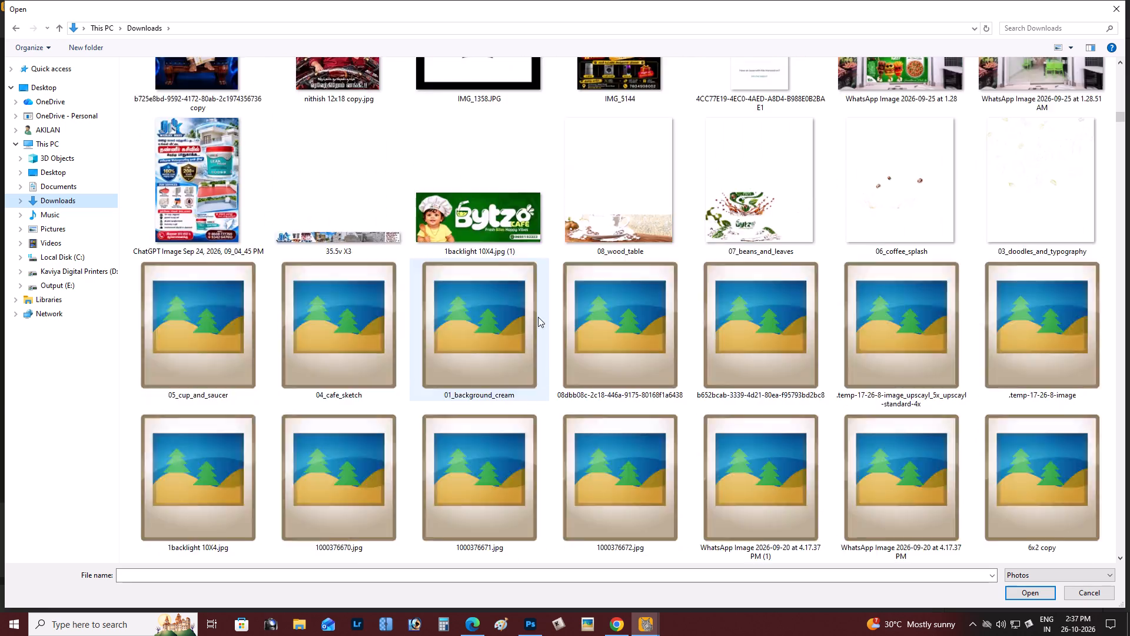
pyautogui.scroll(-4, 538, 317)
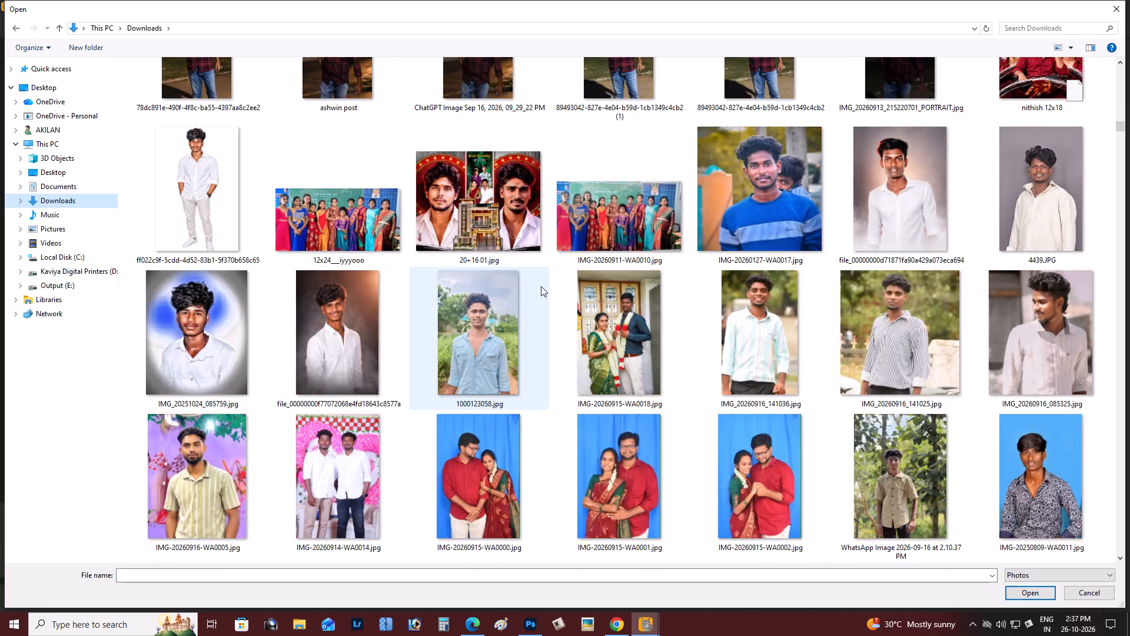
pyautogui.scroll(18, 541, 286)
pyautogui.scroll(5, 541, 286)
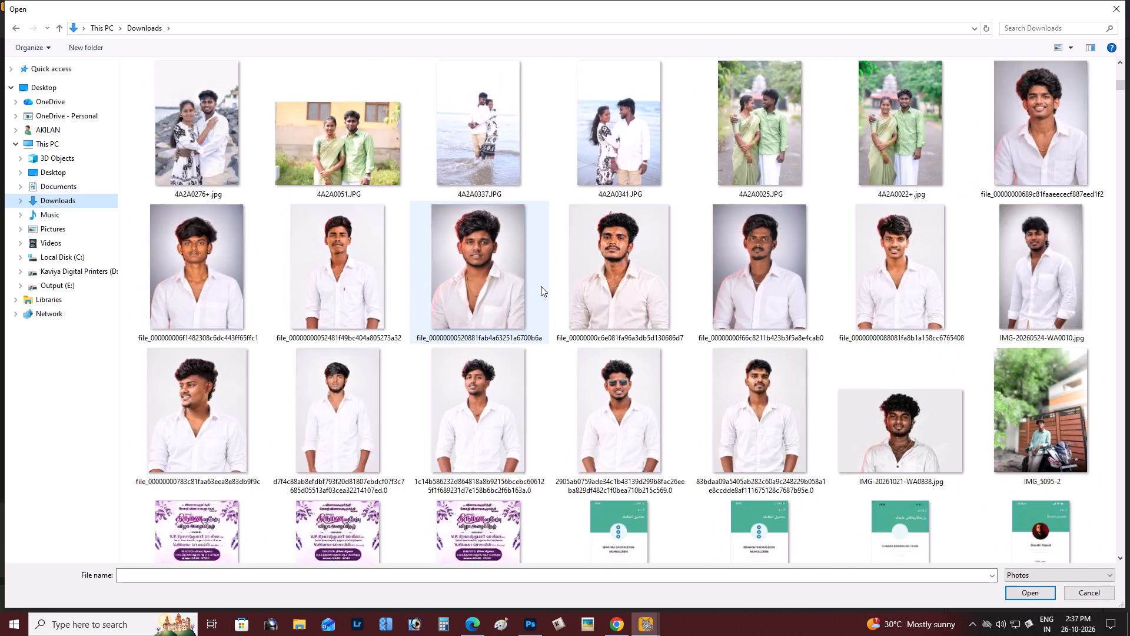
pyautogui.scroll(16, 541, 286)
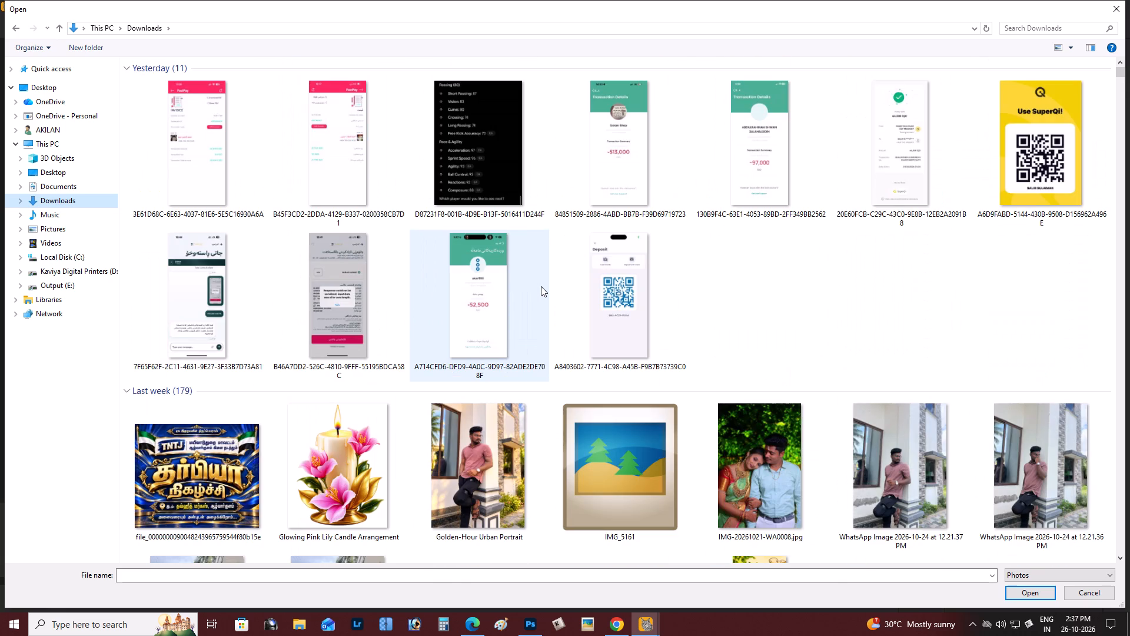
pyautogui.scroll(1, 541, 286)
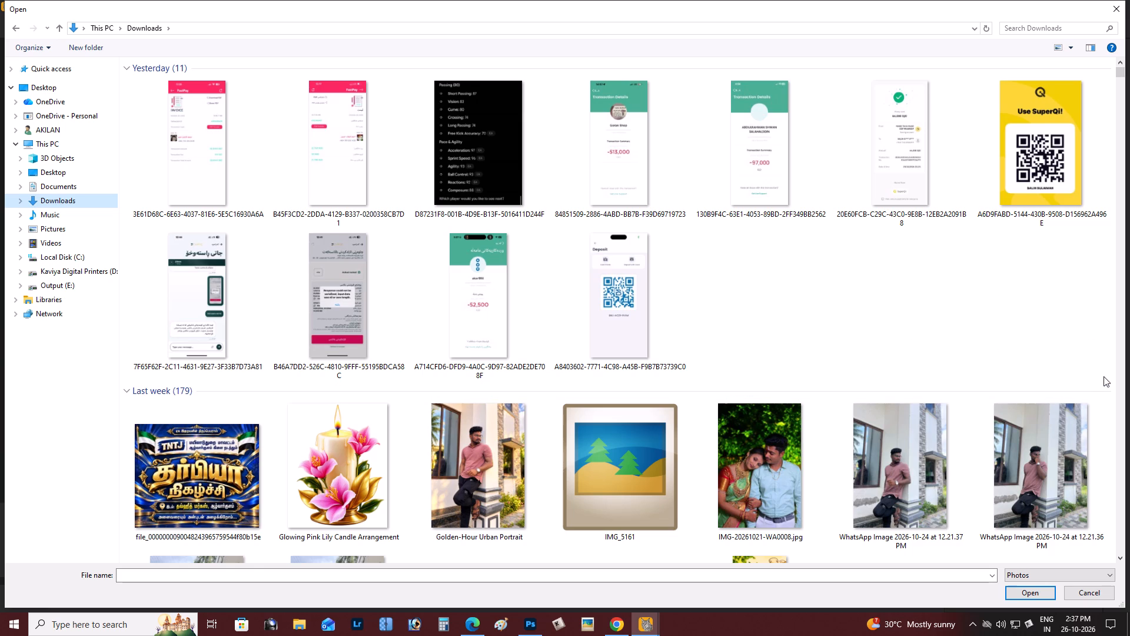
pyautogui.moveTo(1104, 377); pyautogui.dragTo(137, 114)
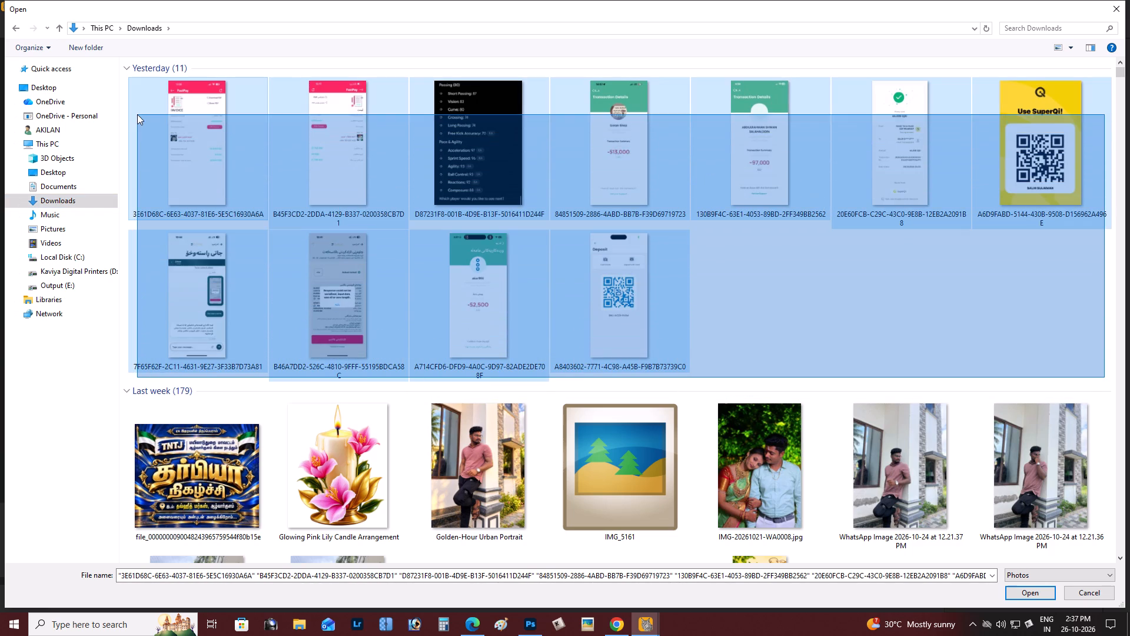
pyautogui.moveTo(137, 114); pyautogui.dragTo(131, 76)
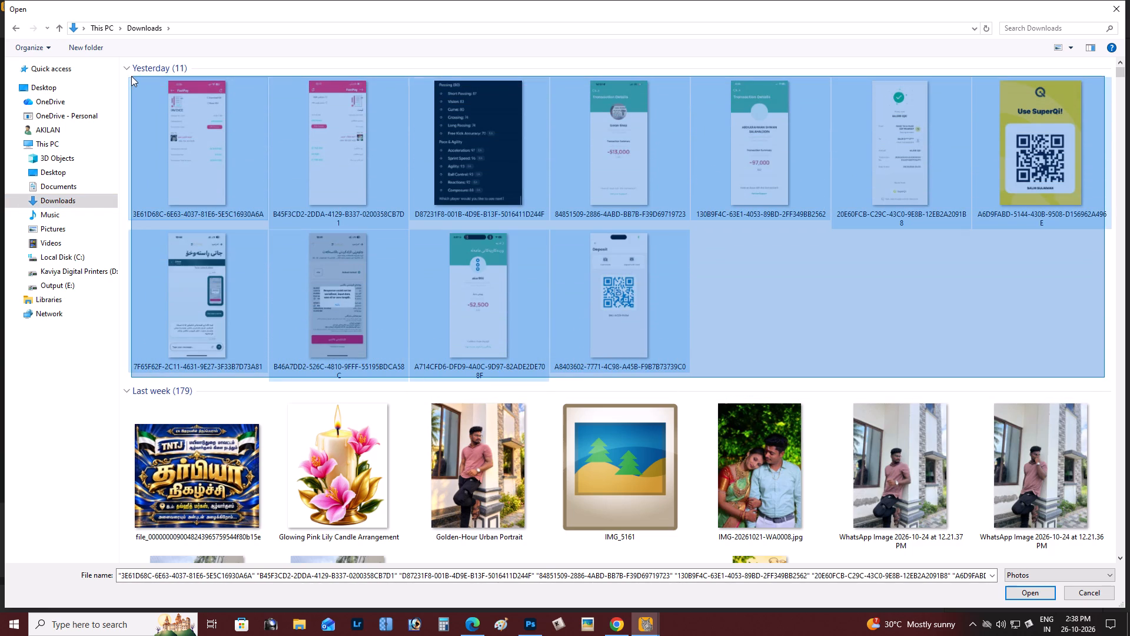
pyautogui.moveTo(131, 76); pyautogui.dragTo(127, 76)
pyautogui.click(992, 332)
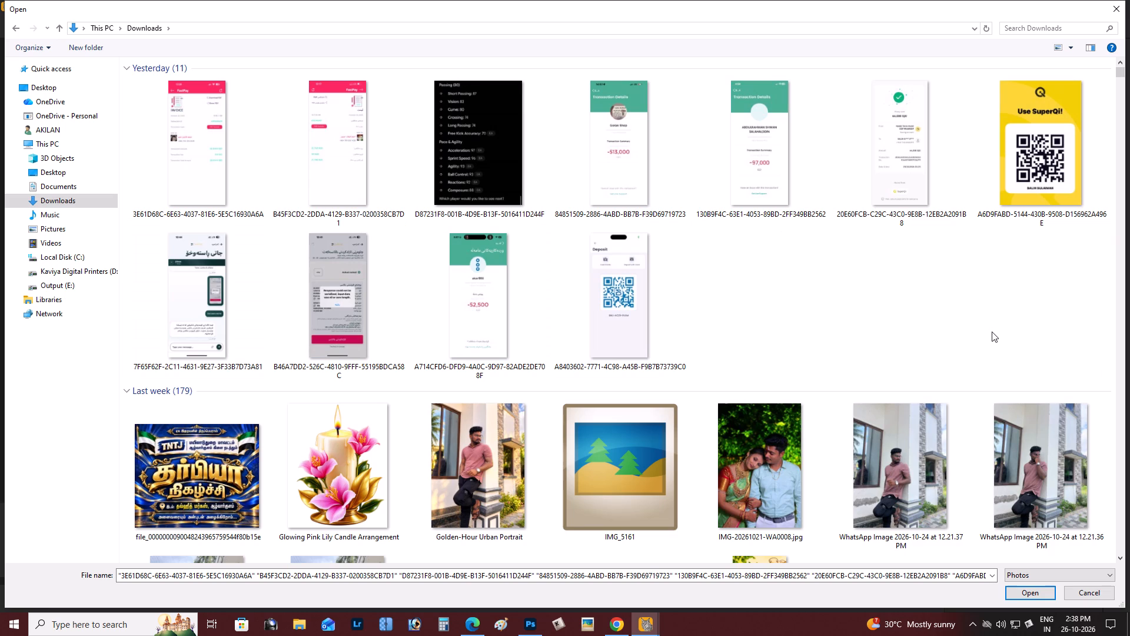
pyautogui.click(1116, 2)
# Switch to Photoshop, zoom in on the portrait's face and make Layer 1 the active layer.
pyautogui.click(534, 632)
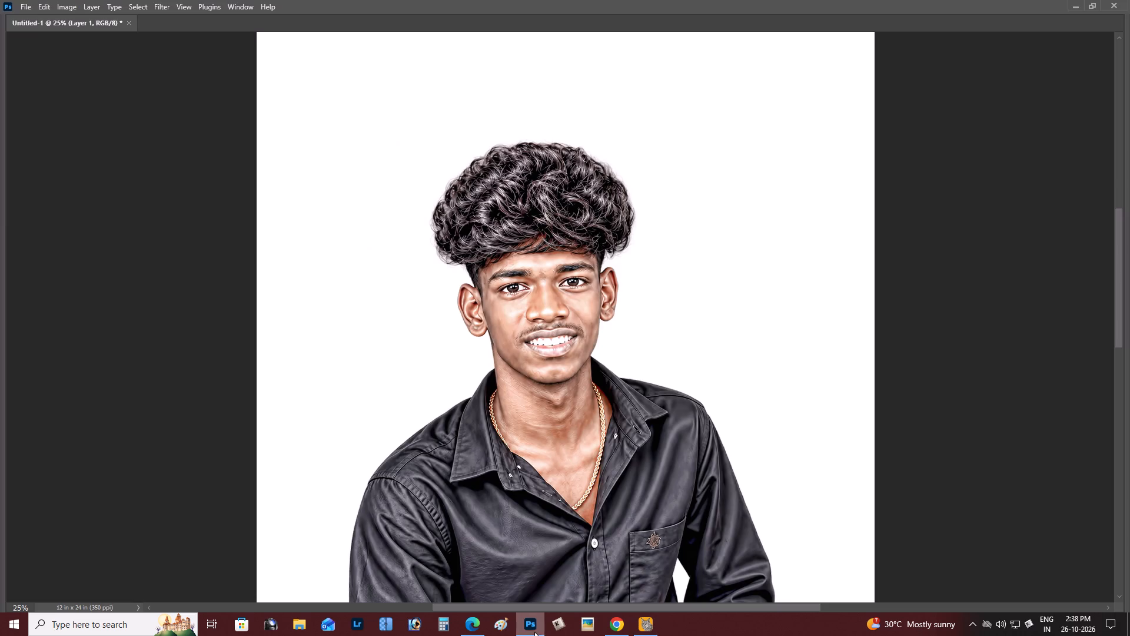
pyautogui.scroll(4, 543, 459)
pyautogui.scroll(-8, 547, 443)
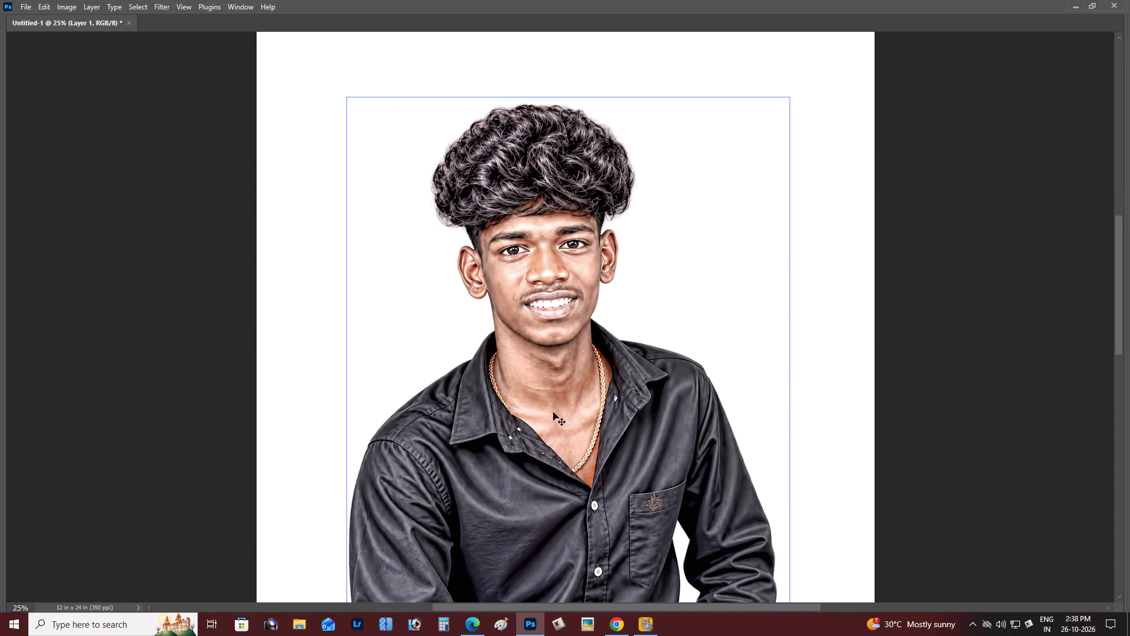
pyautogui.press('z')
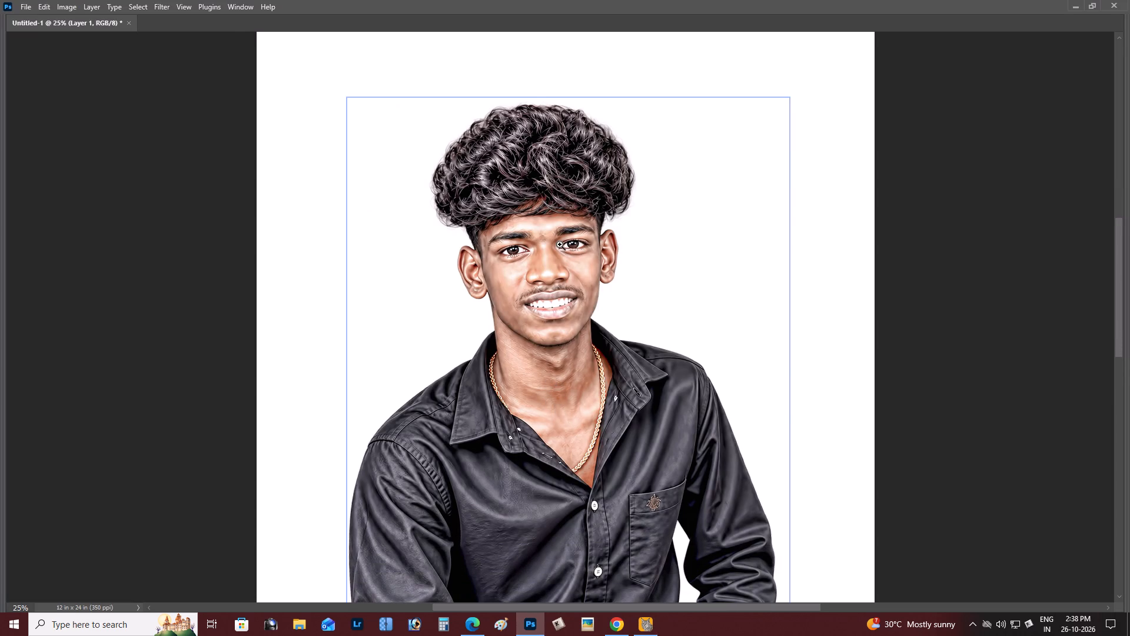
pyautogui.doubleClick(560, 244)
pyautogui.press('v')
pyautogui.rightClick(522, 247)
pyautogui.click(543, 263)
pyautogui.rightClick(531, 252)
pyautogui.click(541, 257)
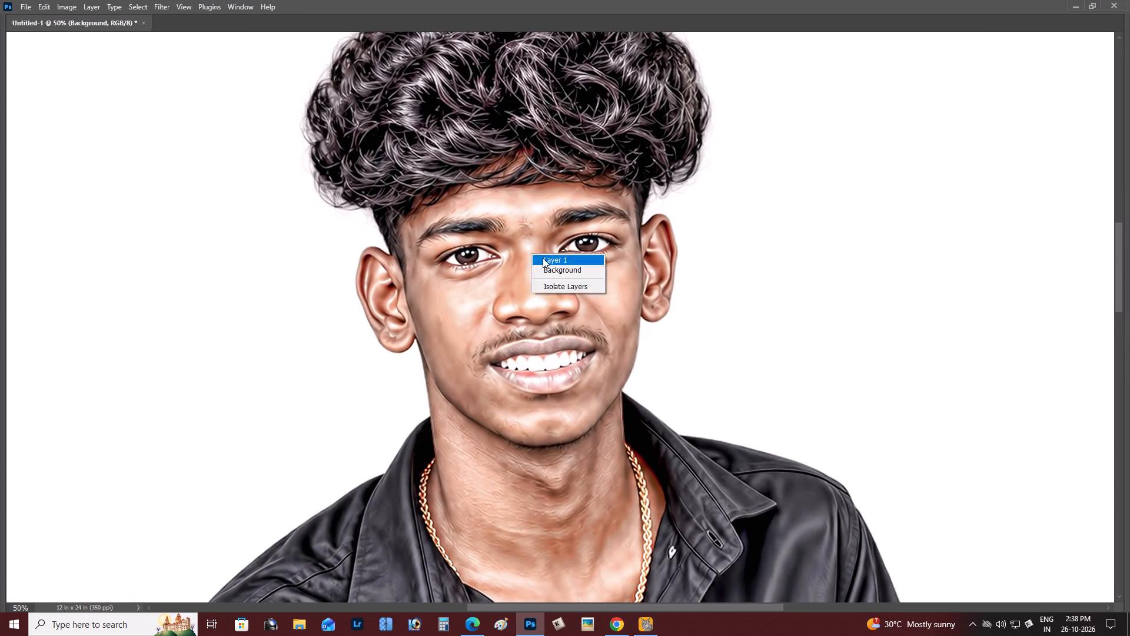
pyautogui.moveTo(541, 254); pyautogui.dragTo(560, 264)
pyautogui.hotkey('ctrl', 'z')
# Open the Topaz DeNoise 6 filter on Layer 1.
pyautogui.click(160, 0)
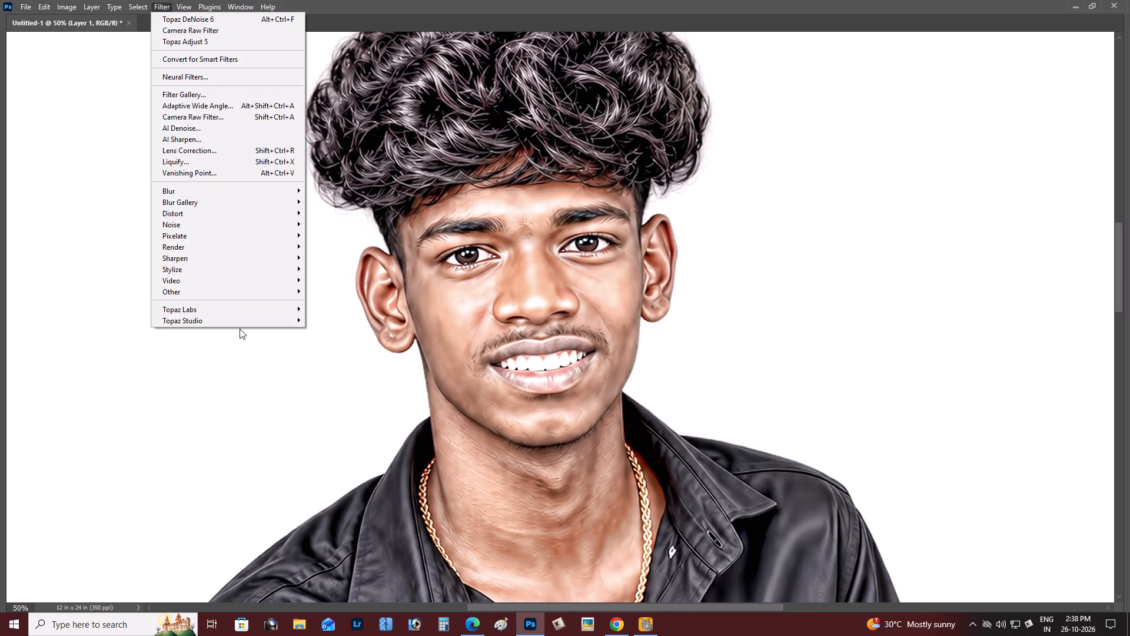
pyautogui.click(243, 312)
pyautogui.click(360, 357)
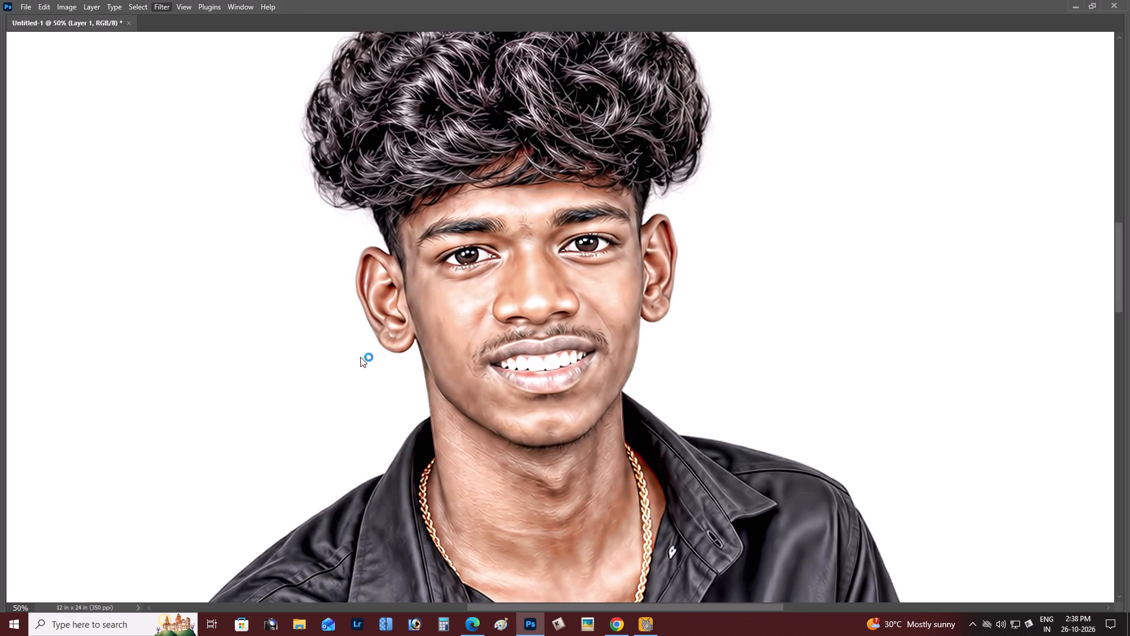
# Set the noise reduction Overall Strength to 1.00 while previewing the face.
pyautogui.hotkey('ctrl', '-')
pyautogui.moveTo(511, 221); pyautogui.dragTo(707, 576)
pyautogui.moveTo(619, 283); pyautogui.dragTo(704, 618)
pyautogui.moveTo(576, 244); pyautogui.dragTo(591, 372)
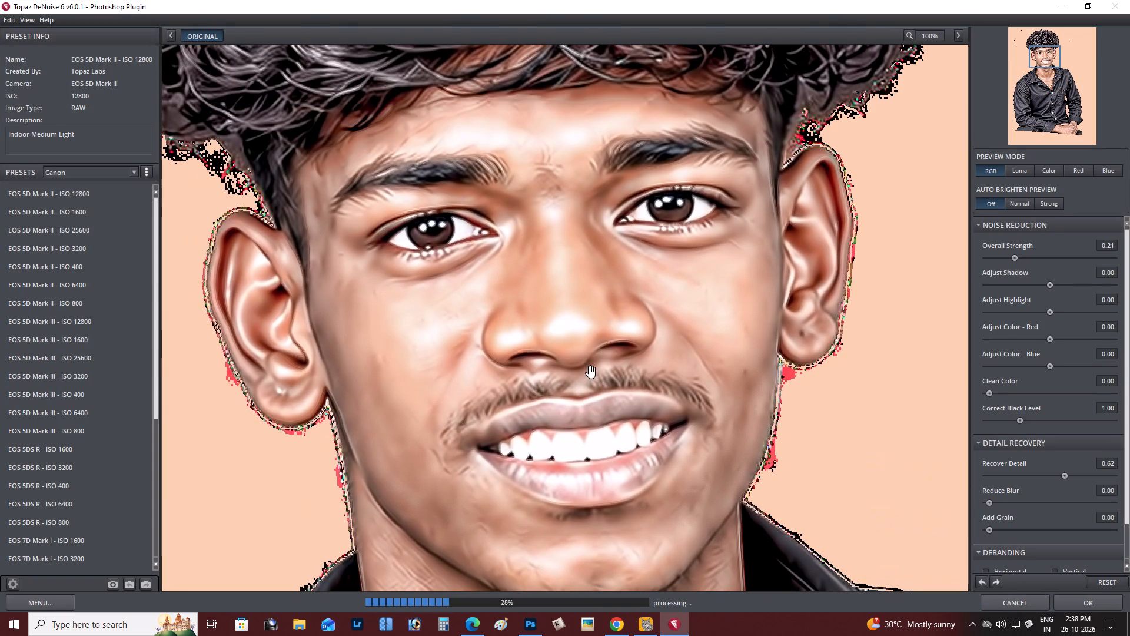
pyautogui.moveTo(1016, 261); pyautogui.dragTo(1084, 257)
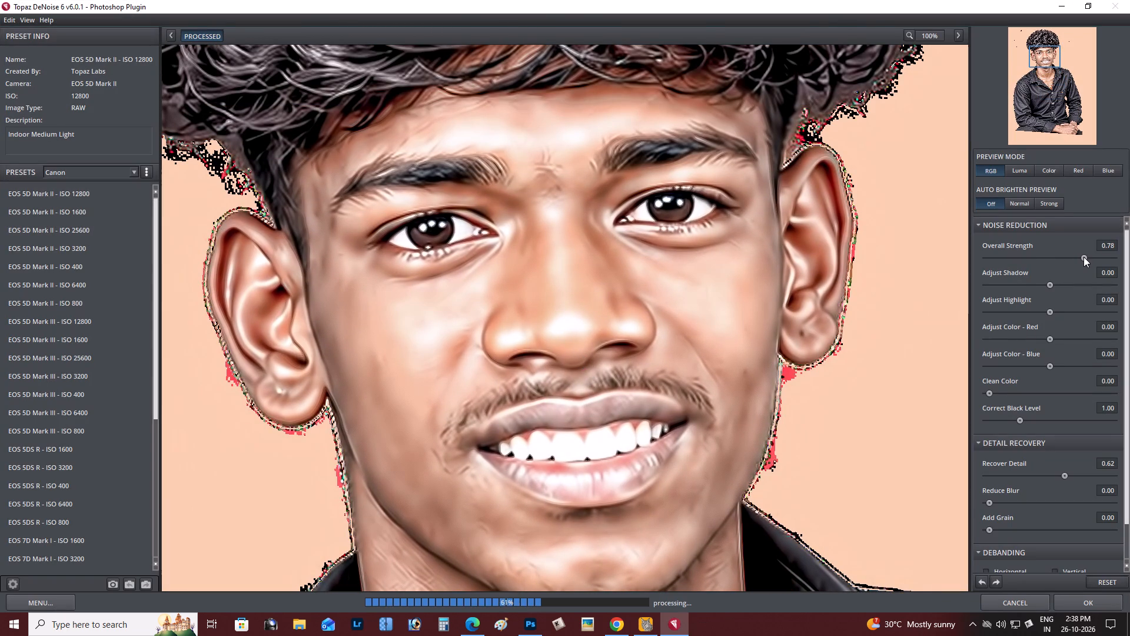
pyautogui.moveTo(1084, 257); pyautogui.dragTo(1118, 261)
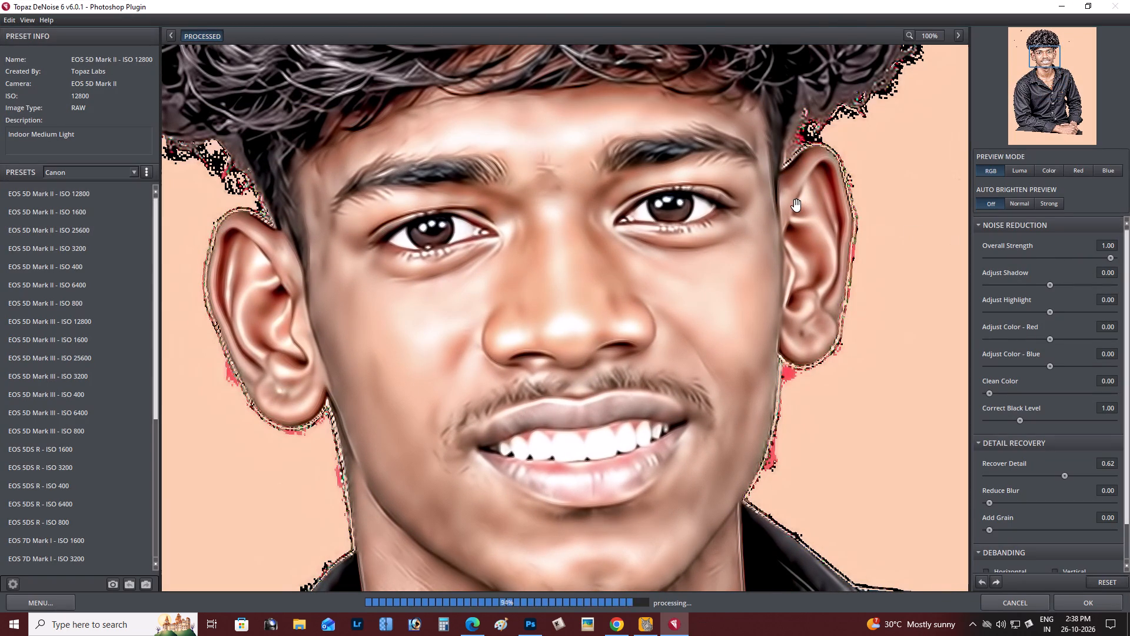
# Compare the portrait preview at 50% and set Recover Detail to 0.69.
pyautogui.hotkey('ctrl', '-')
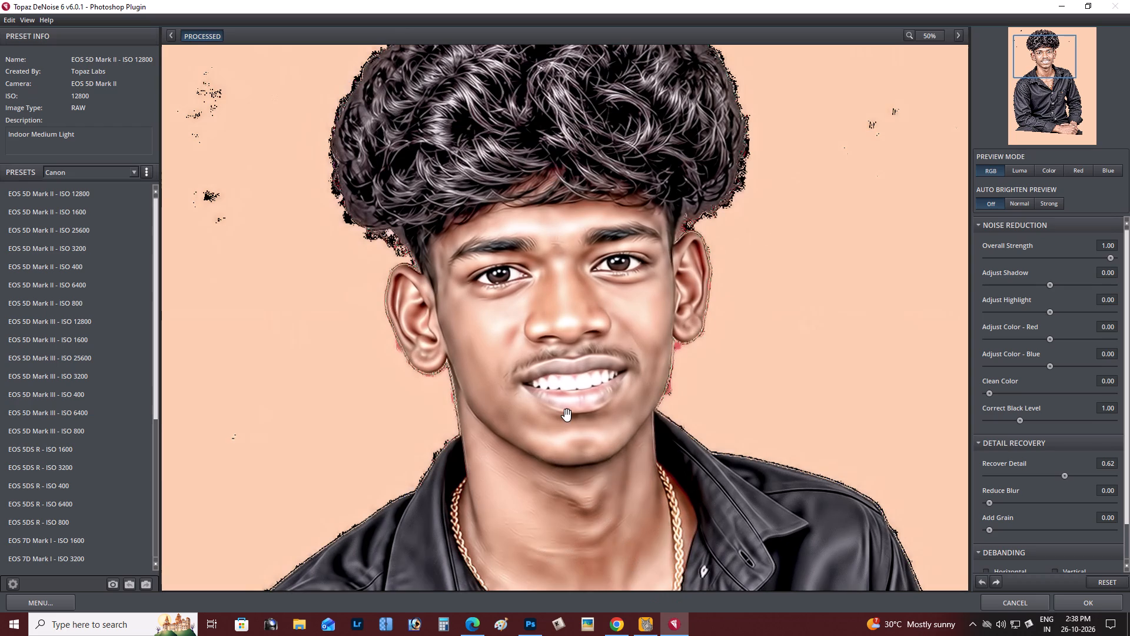
pyautogui.click(567, 415)
pyautogui.click(567, 415)
pyautogui.moveTo(1071, 473); pyautogui.dragTo(1078, 473)
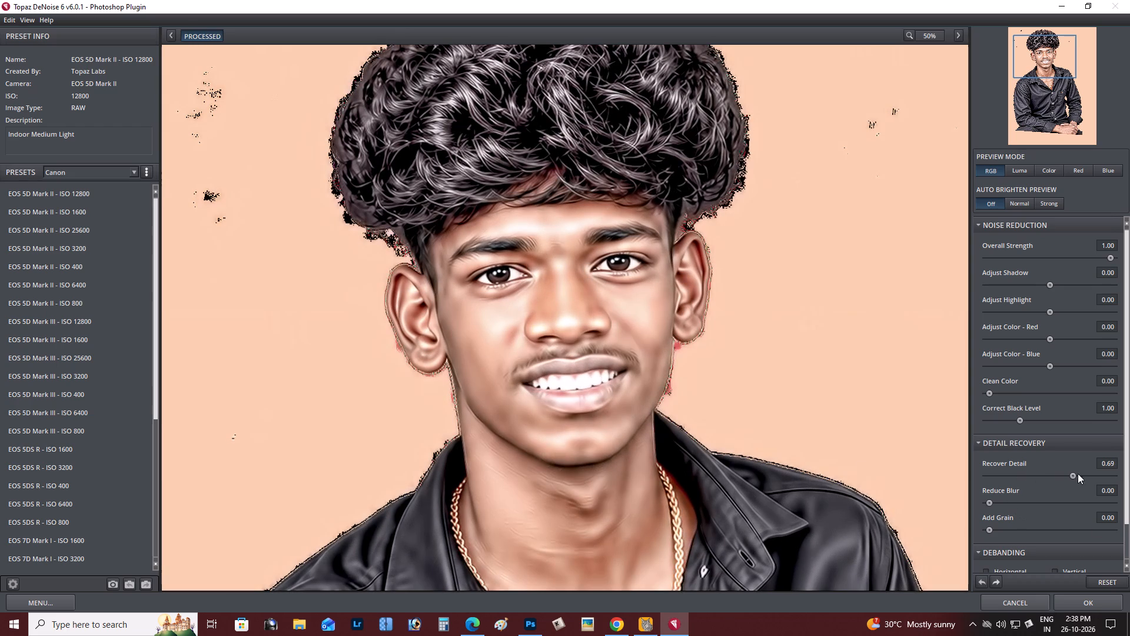
# Set Recover Detail to 1.00 and compare the processed portrait with the original.
pyautogui.moveTo(1078, 473); pyautogui.dragTo(1121, 473)
pyautogui.click(744, 392)
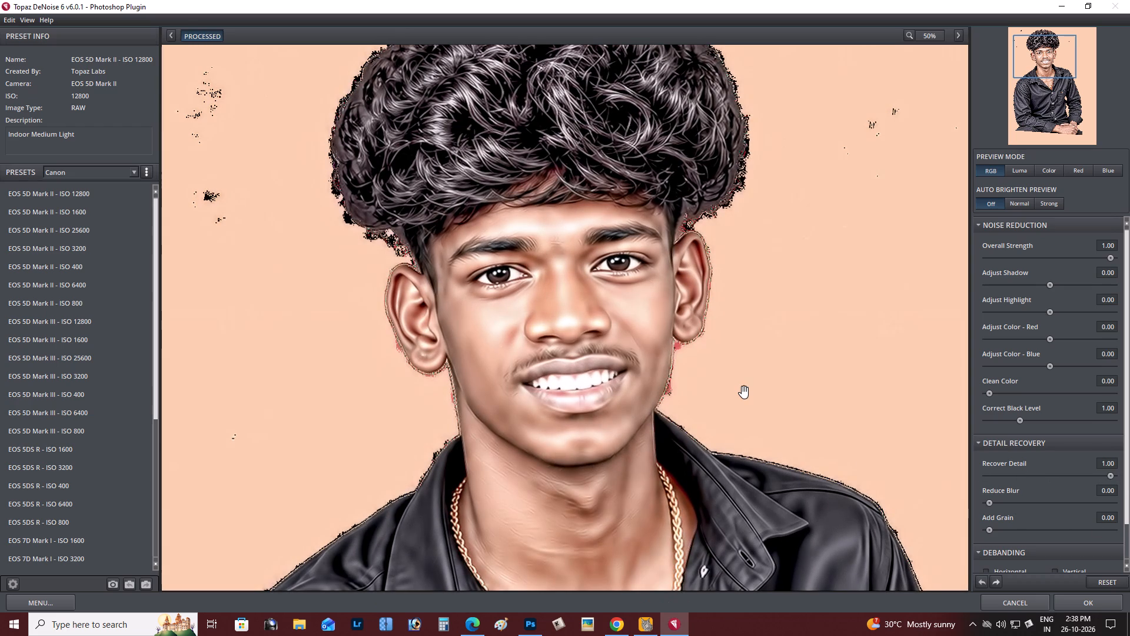
pyautogui.click(744, 392)
pyautogui.click(749, 392)
pyautogui.click(749, 392)
# Set the noise reduction Overall Strength to 0.67 and compare the preview with the original.
pyautogui.click(1064, 255)
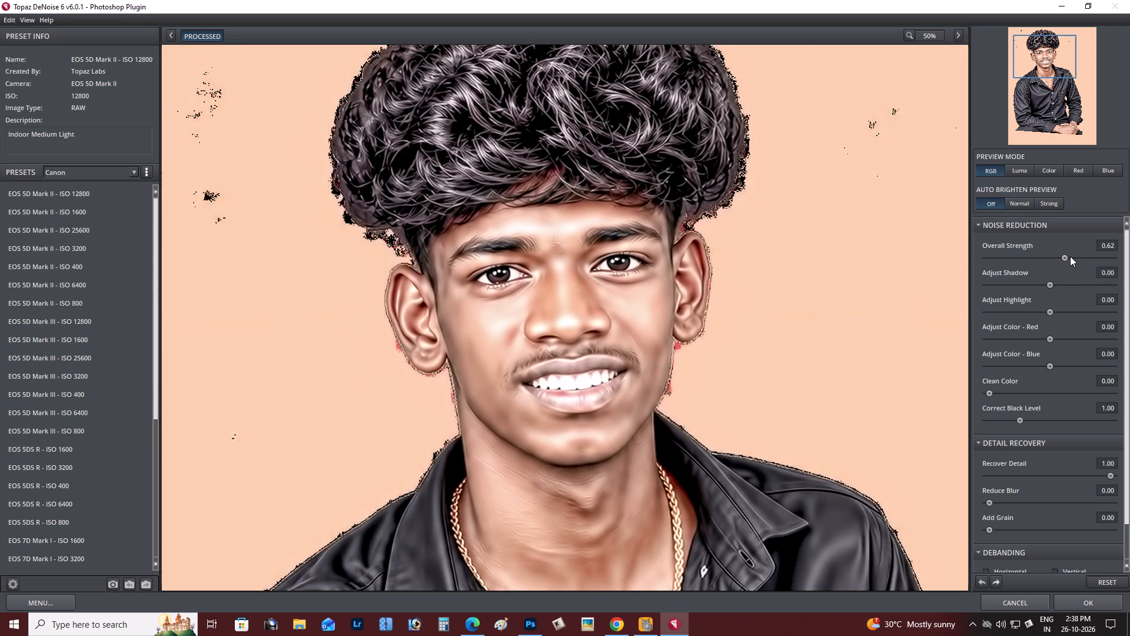
pyautogui.click(1070, 256)
pyautogui.doubleClick(704, 320)
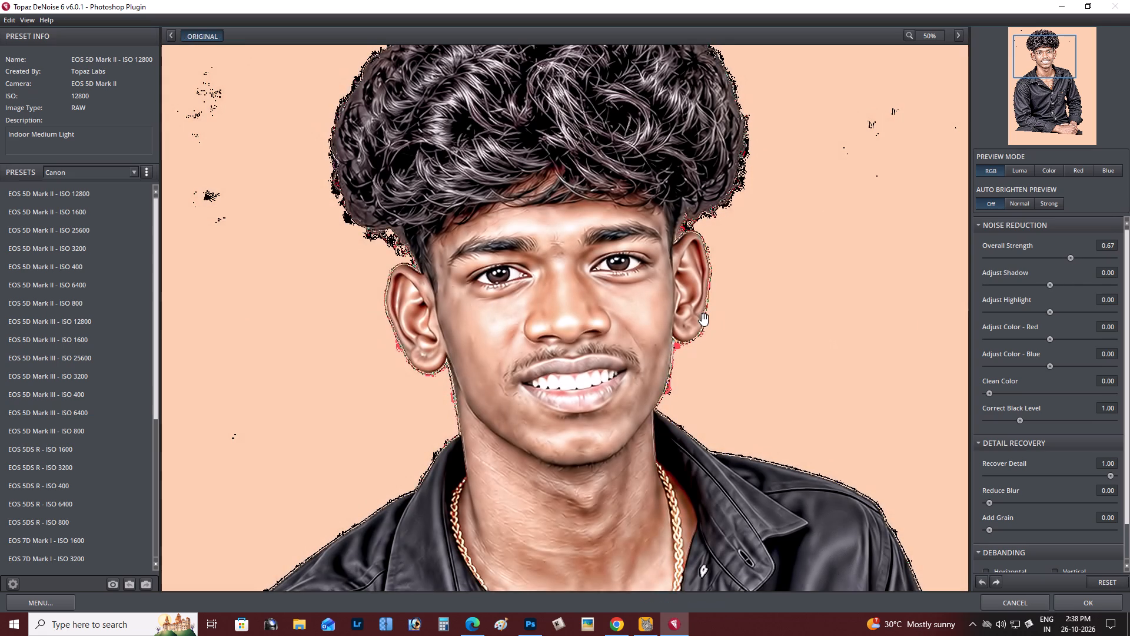
# Apply the Topaz DeNoise 6 settings to the portrait layer and wait for Photoshop to return.
pyautogui.click(1106, 612)
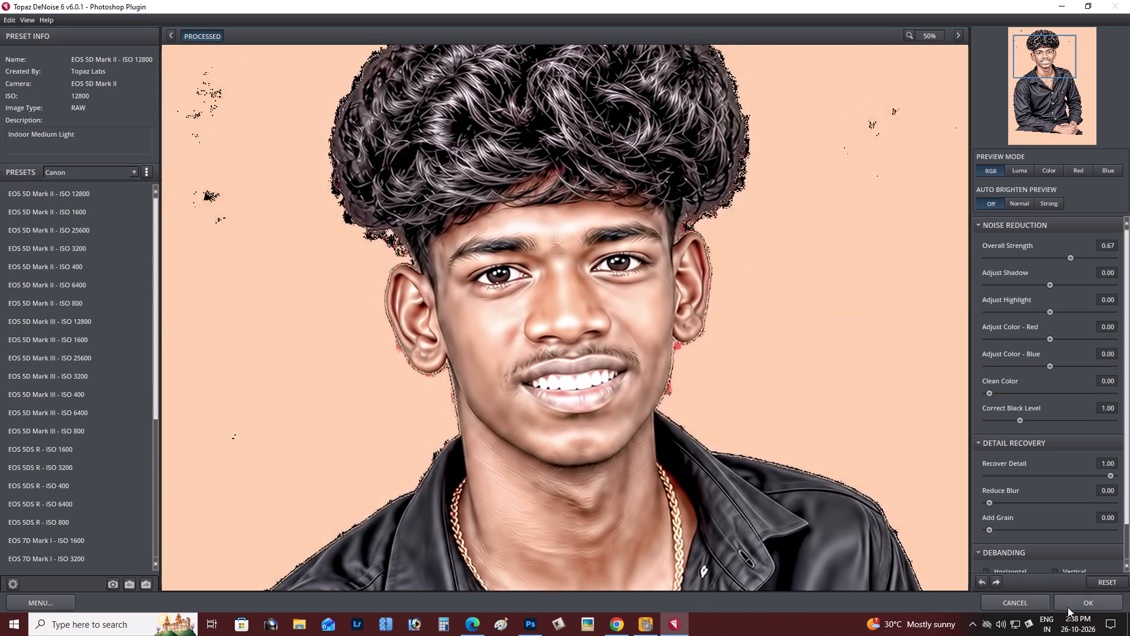
pyautogui.click(1068, 607)
pyautogui.hotkey('alt', 'Tab')
pyautogui.hotkey('alt', '`')
pyautogui.press('Tab')
pyautogui.hotkey('alt', 'Tab')
pyautogui.hotkey('alt', 'Tab')
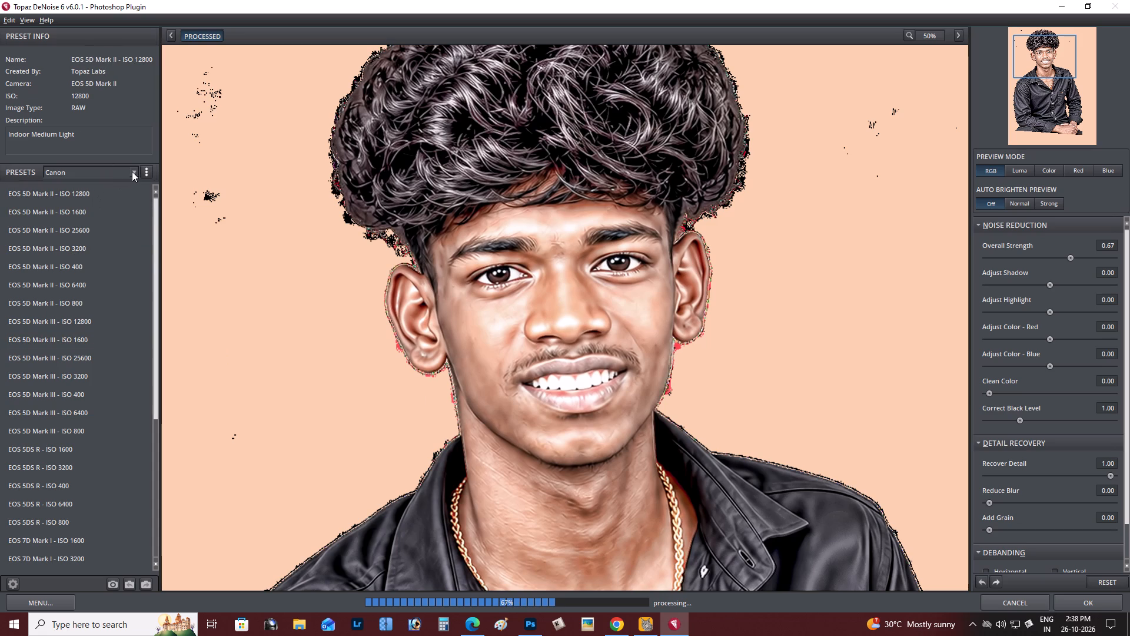
pyautogui.click(93, 145)
pyautogui.click(99, 133)
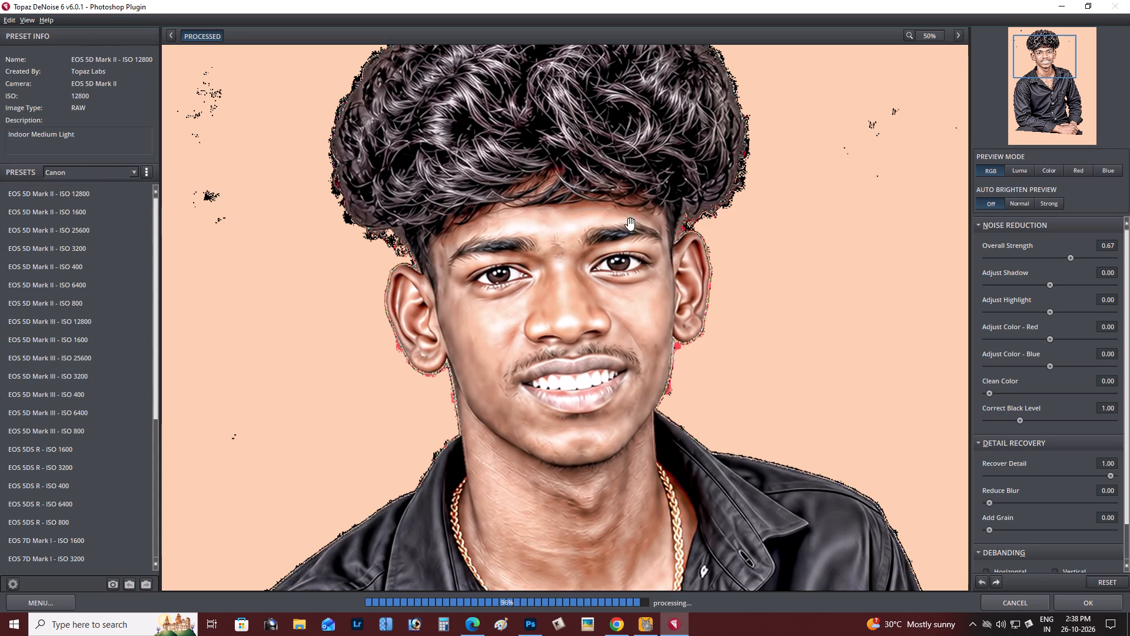
pyautogui.click(643, 253)
pyautogui.click(646, 246)
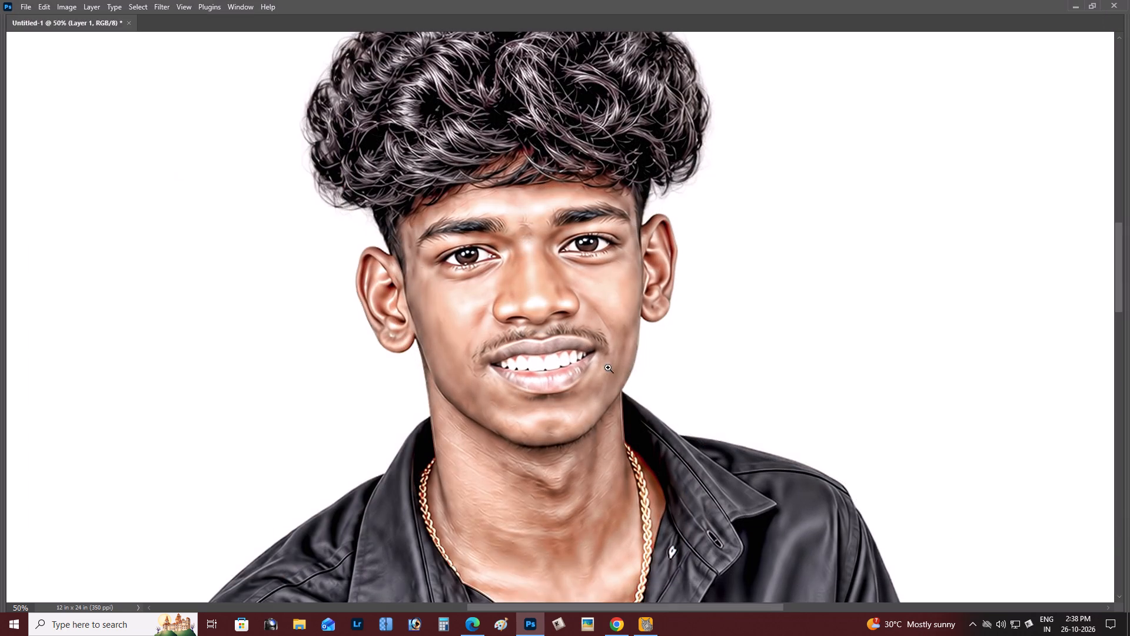
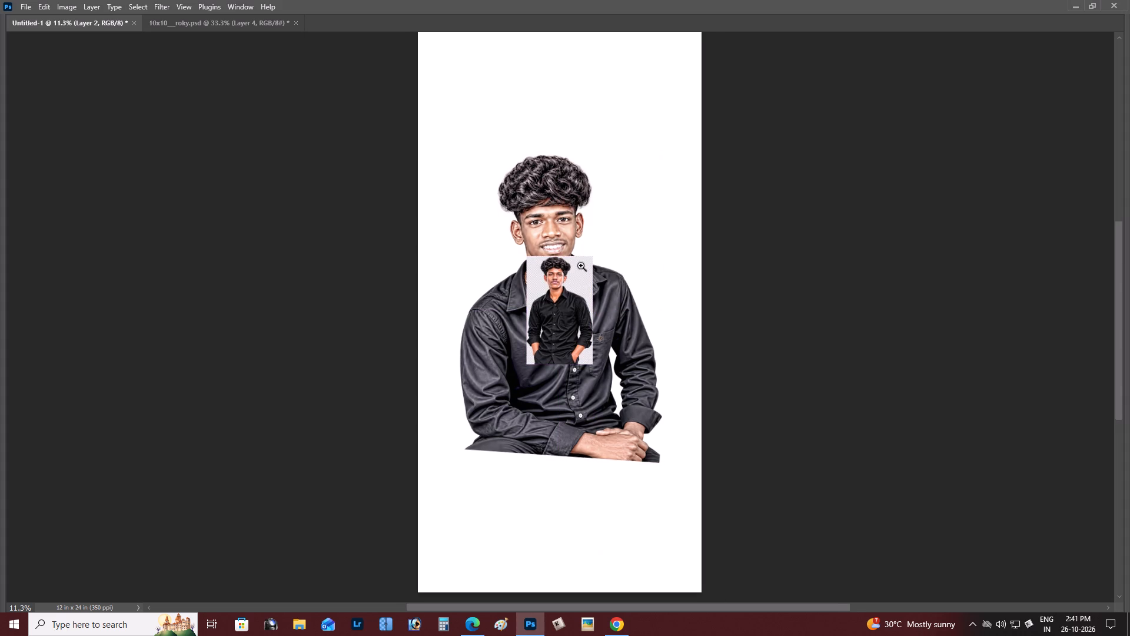
pyautogui.tripleClick(581, 266)
pyautogui.click(581, 266)
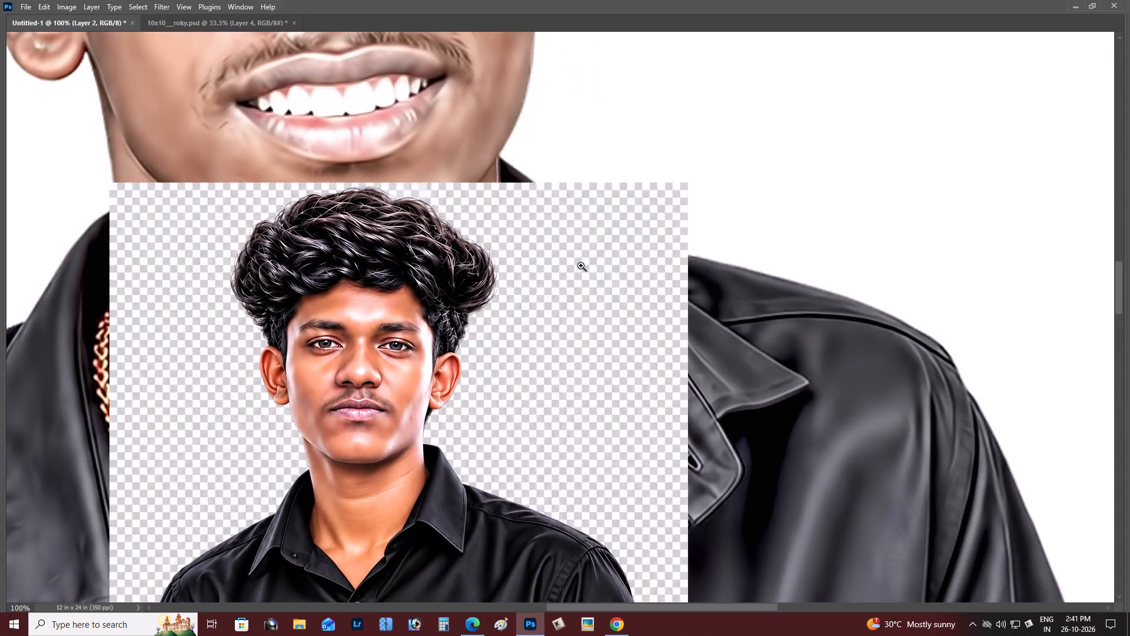
pyautogui.press('v')
pyautogui.press('Tab')
pyautogui.click(540, 592)
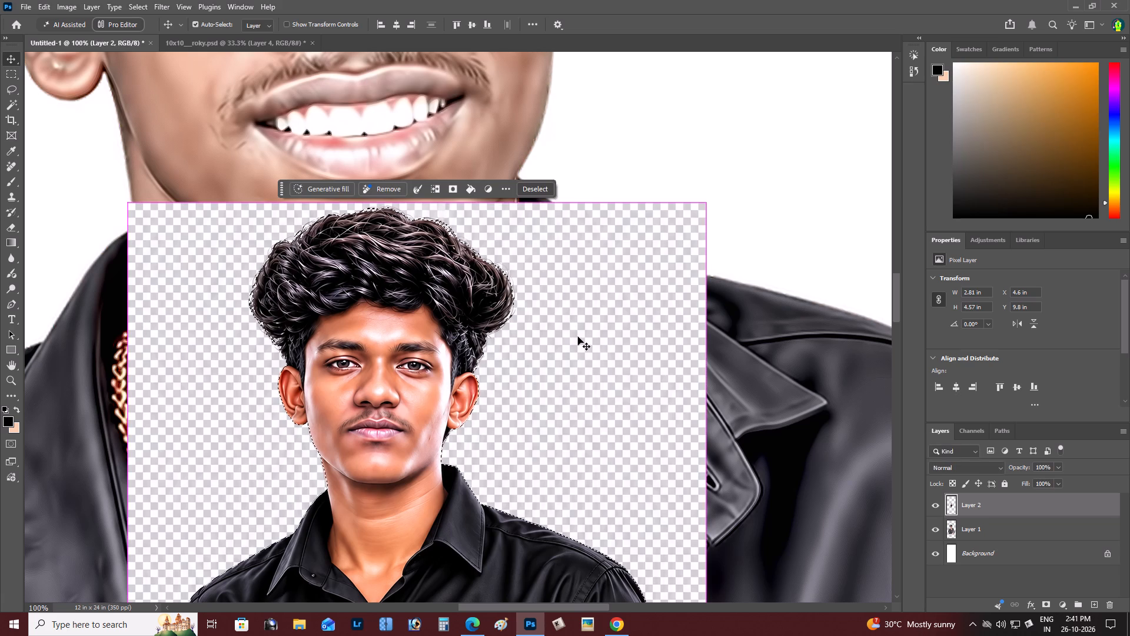
pyautogui.hotkey('ctrl', 'x')
pyautogui.press('BackSpace')
pyautogui.hotkey('ctrl', 'v')
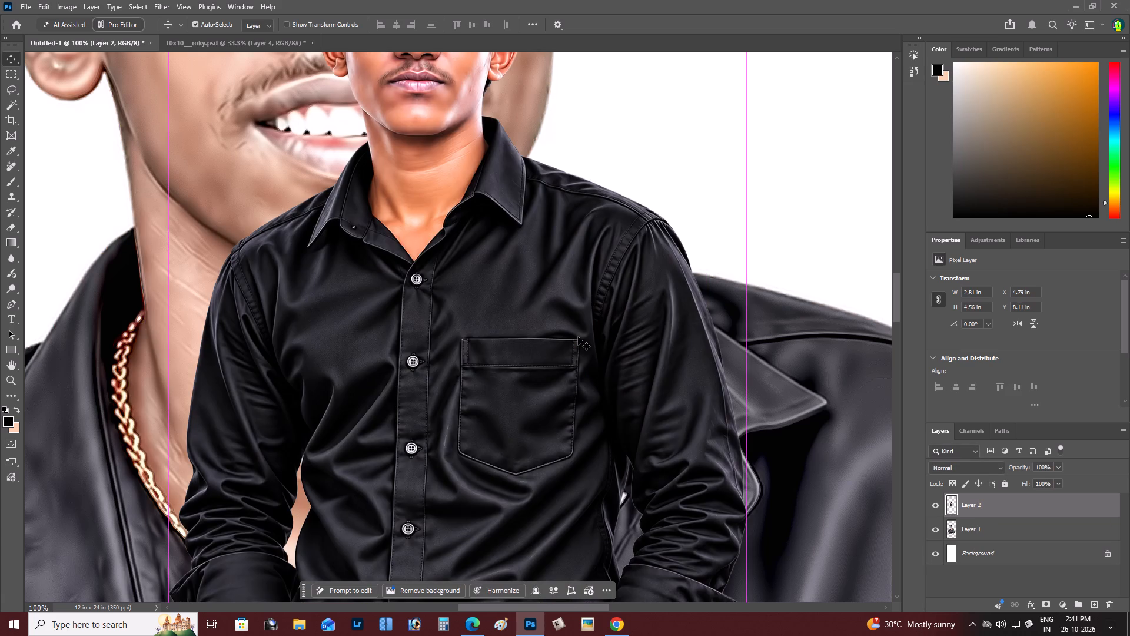
# Inspect the cut-out portrait's face up close and move it slightly to X 4.68 in, Y 8.03 in, ending with the canvas fitted.
pyautogui.hotkey('ctrl', '-')
pyautogui.press('space')
pyautogui.press('space')
pyautogui.press('space')
pyautogui.press('space')
pyautogui.press('space')
pyautogui.press('space')
pyautogui.press('space')
pyautogui.press('space')
pyautogui.press('space')
pyautogui.press('space')
pyautogui.moveTo(541, 233); pyautogui.dragTo(550, 355)
pyautogui.click(550, 356)
pyautogui.press('z')
pyautogui.doubleClick(467, 346)
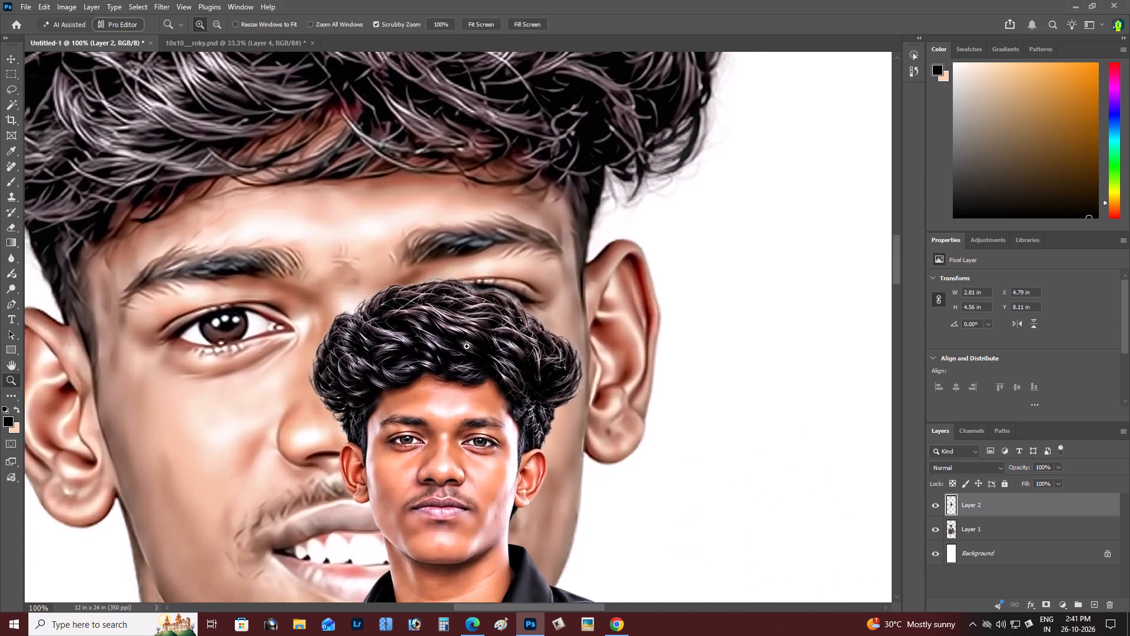
pyautogui.click(467, 346)
pyautogui.press('v')
pyautogui.moveTo(473, 347); pyautogui.dragTo(400, 296)
pyautogui.hotkey('ctrl', '-')
pyautogui.hotkey('ctrl', '-')
pyautogui.hotkey('ctrl', 'Right')
pyautogui.hotkey('ctrl', '0')
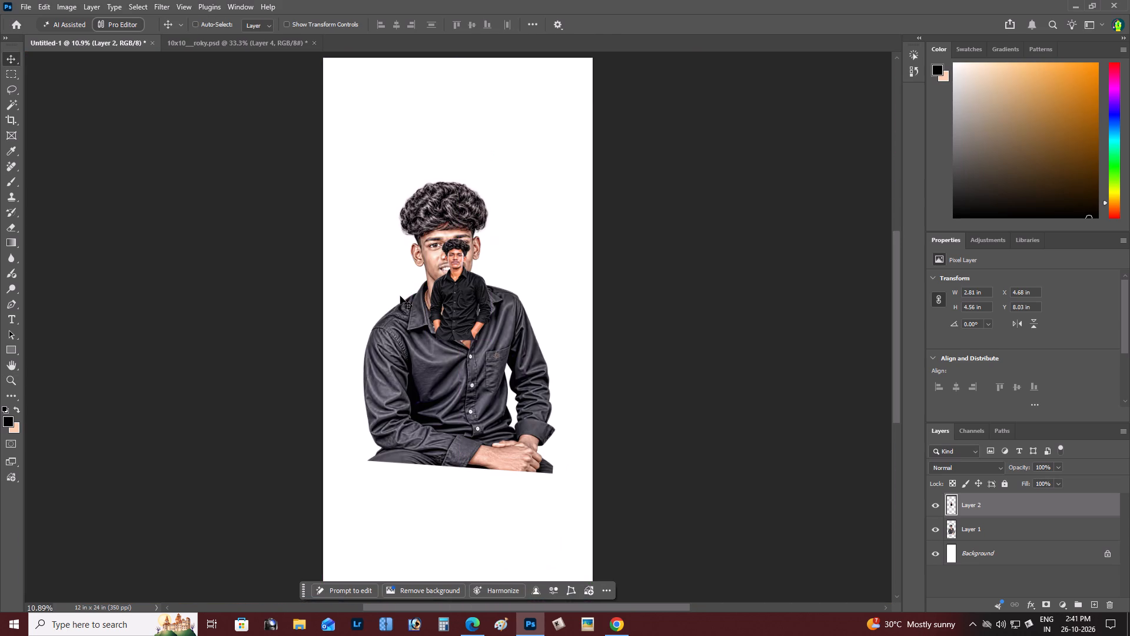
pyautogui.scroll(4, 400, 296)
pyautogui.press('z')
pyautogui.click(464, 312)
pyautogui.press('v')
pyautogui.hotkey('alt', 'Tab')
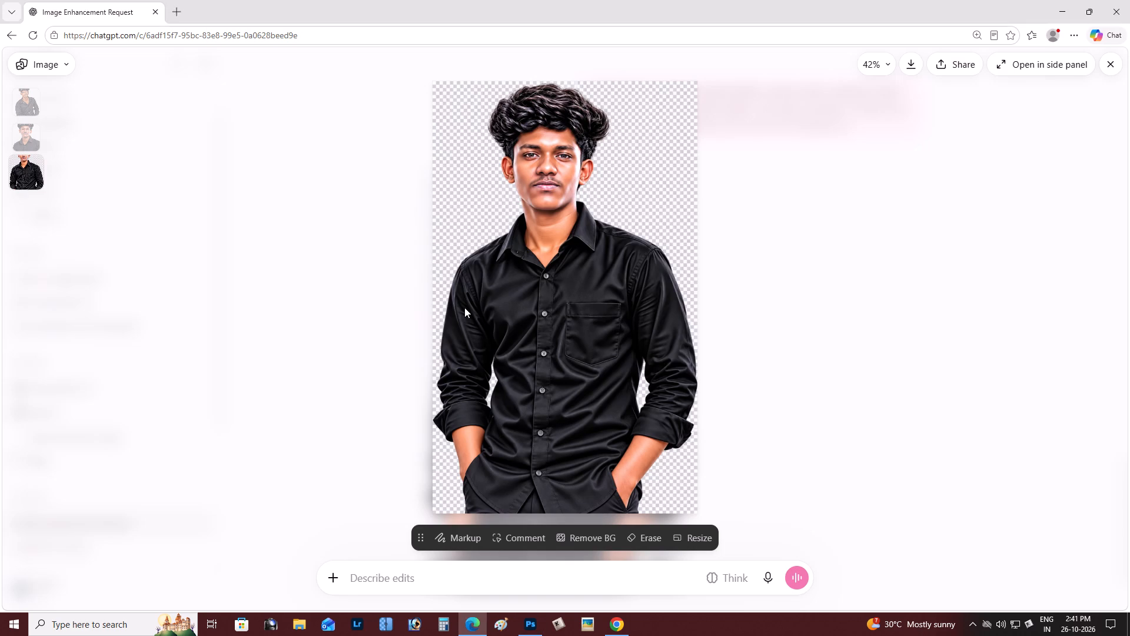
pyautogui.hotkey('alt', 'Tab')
# Close the roky document without saving its changes.
pyautogui.hotkey('ctrl', 'Tab')
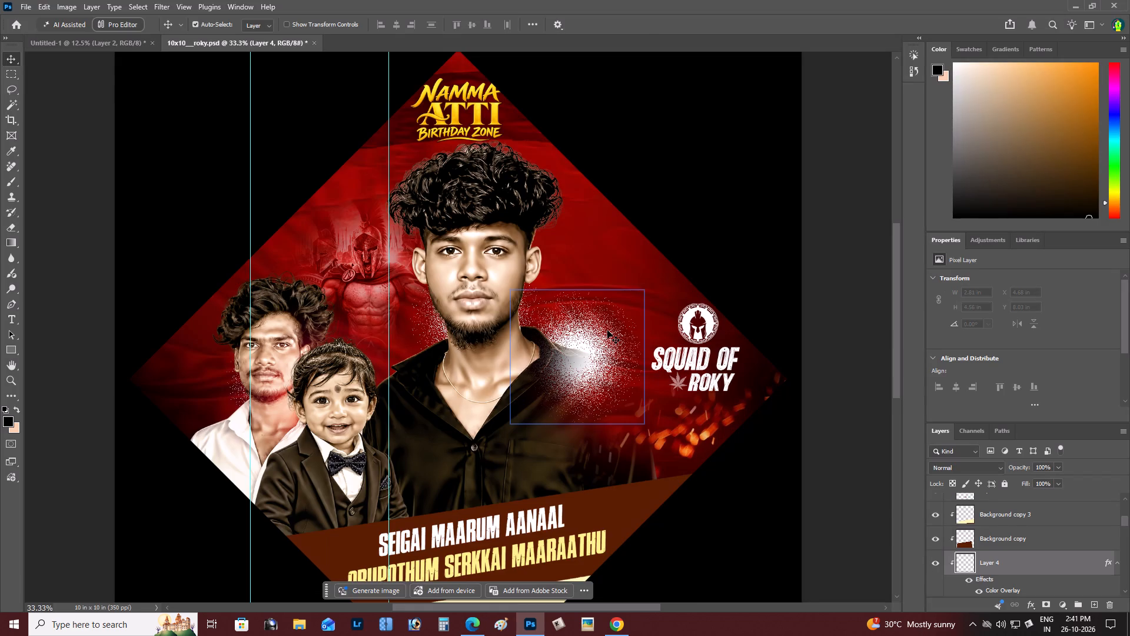
pyautogui.hotkey('ctrl', 'w')
pyautogui.click(571, 237)
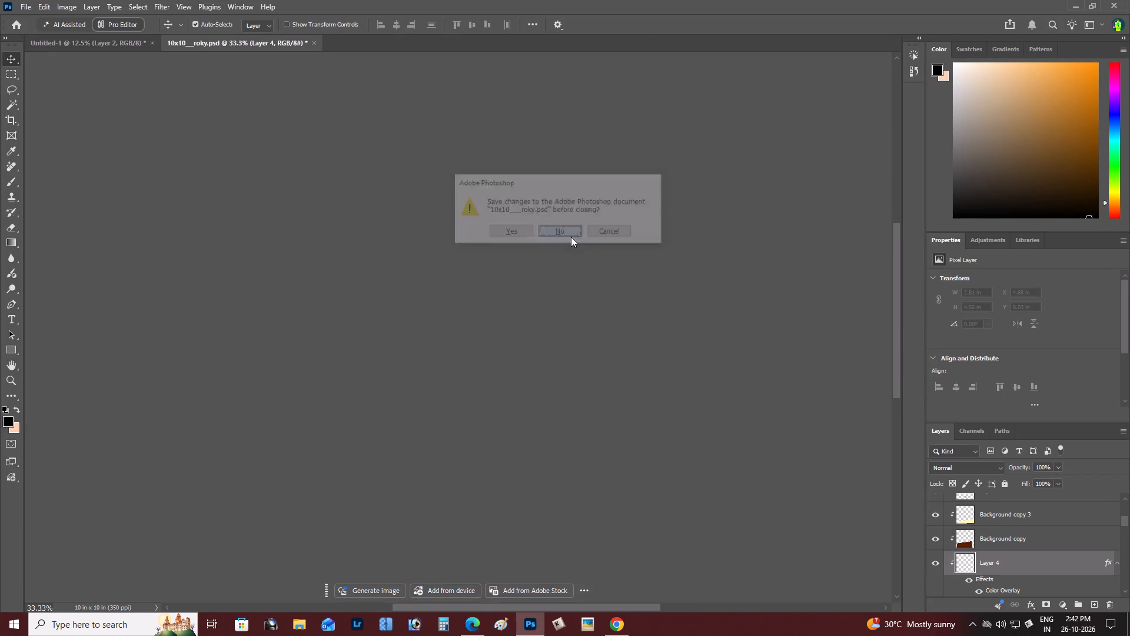
# Browse the shakthi folder and open the 12X24_ME Photoshop document.
pyautogui.hotkey('ctrl', 'o')
pyautogui.scroll(-1, 571, 237)
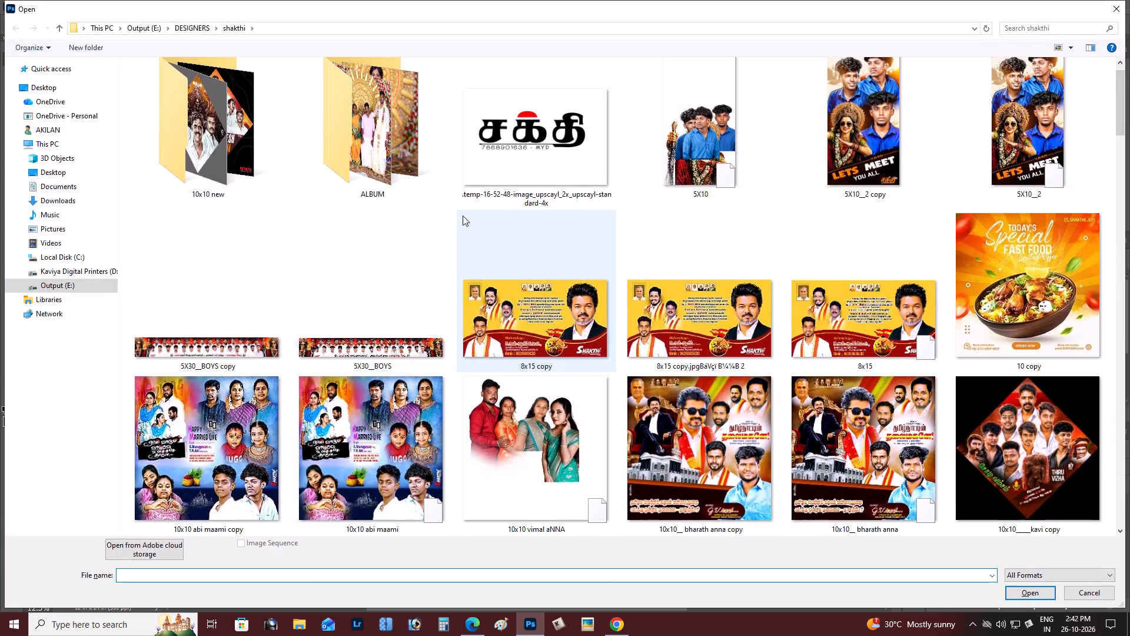
pyautogui.scroll(-5, 422, 214)
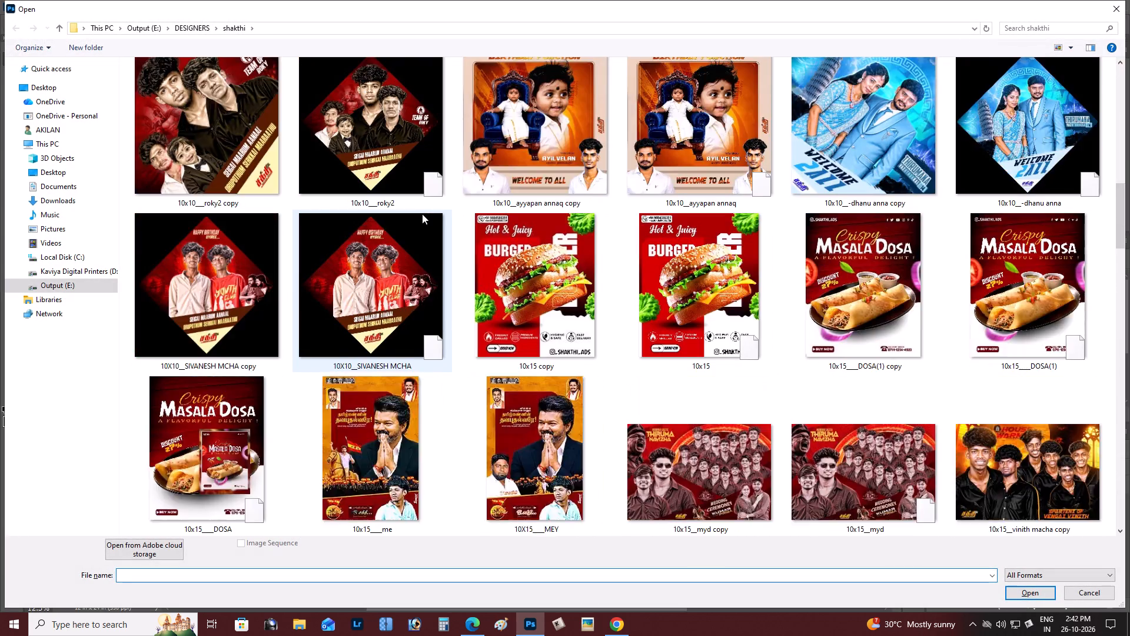
pyautogui.scroll(-4, 422, 214)
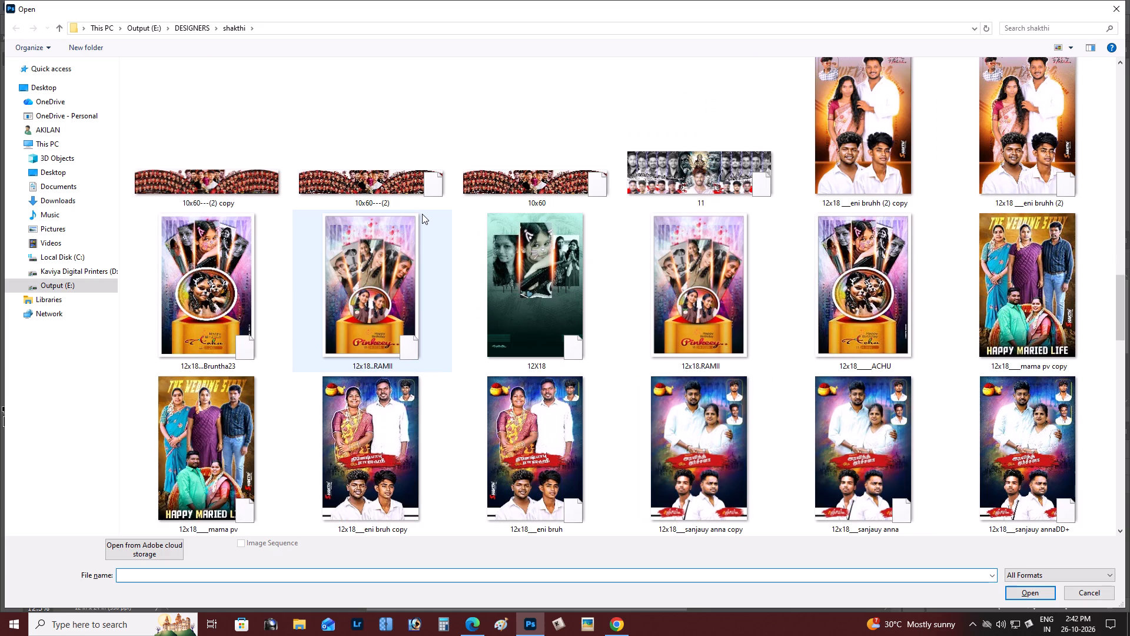
pyautogui.scroll(-3, 422, 214)
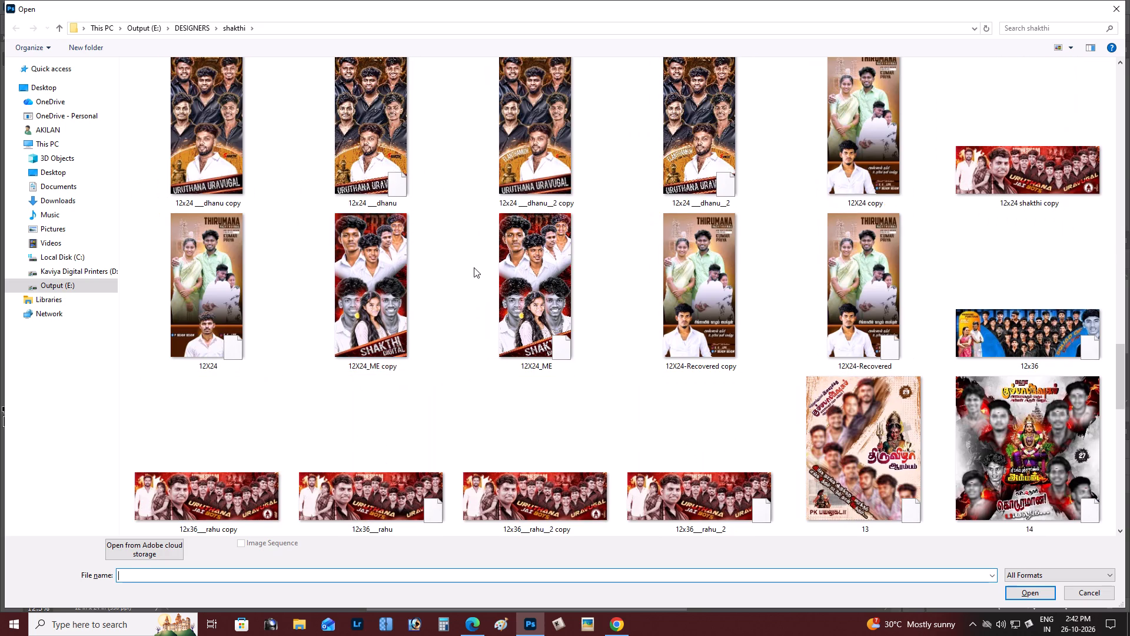
pyautogui.click(508, 272)
pyautogui.press('Return')
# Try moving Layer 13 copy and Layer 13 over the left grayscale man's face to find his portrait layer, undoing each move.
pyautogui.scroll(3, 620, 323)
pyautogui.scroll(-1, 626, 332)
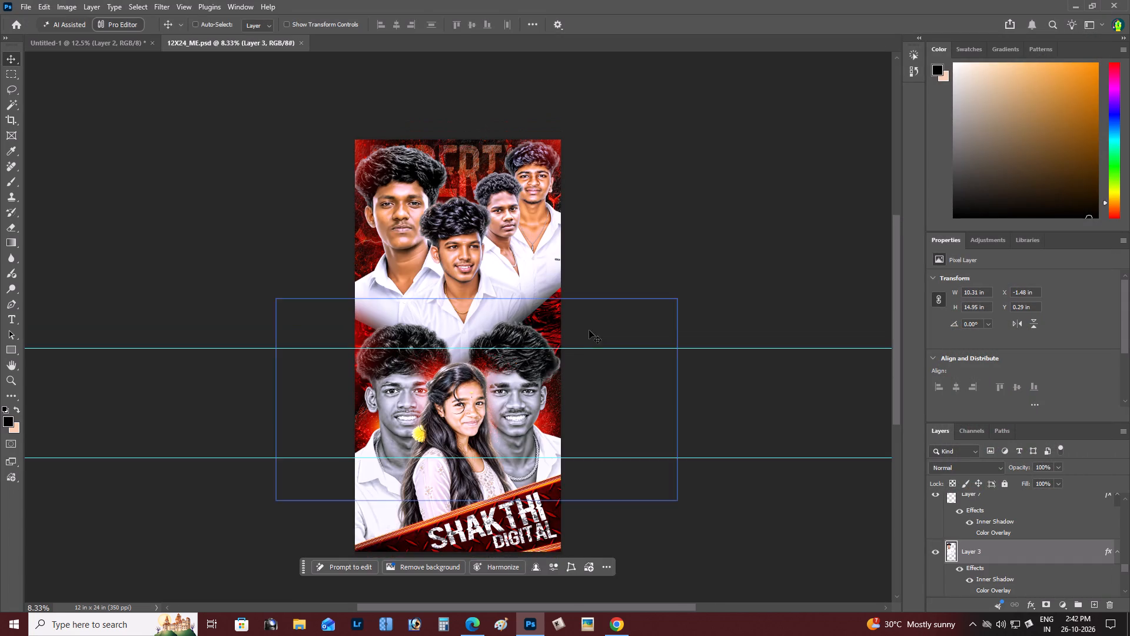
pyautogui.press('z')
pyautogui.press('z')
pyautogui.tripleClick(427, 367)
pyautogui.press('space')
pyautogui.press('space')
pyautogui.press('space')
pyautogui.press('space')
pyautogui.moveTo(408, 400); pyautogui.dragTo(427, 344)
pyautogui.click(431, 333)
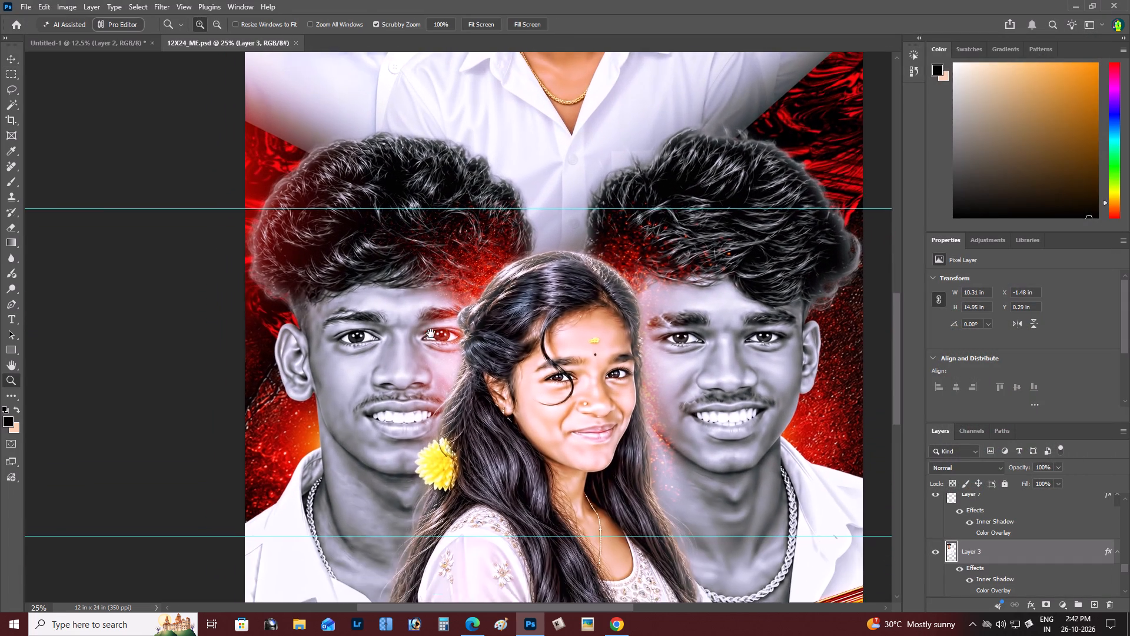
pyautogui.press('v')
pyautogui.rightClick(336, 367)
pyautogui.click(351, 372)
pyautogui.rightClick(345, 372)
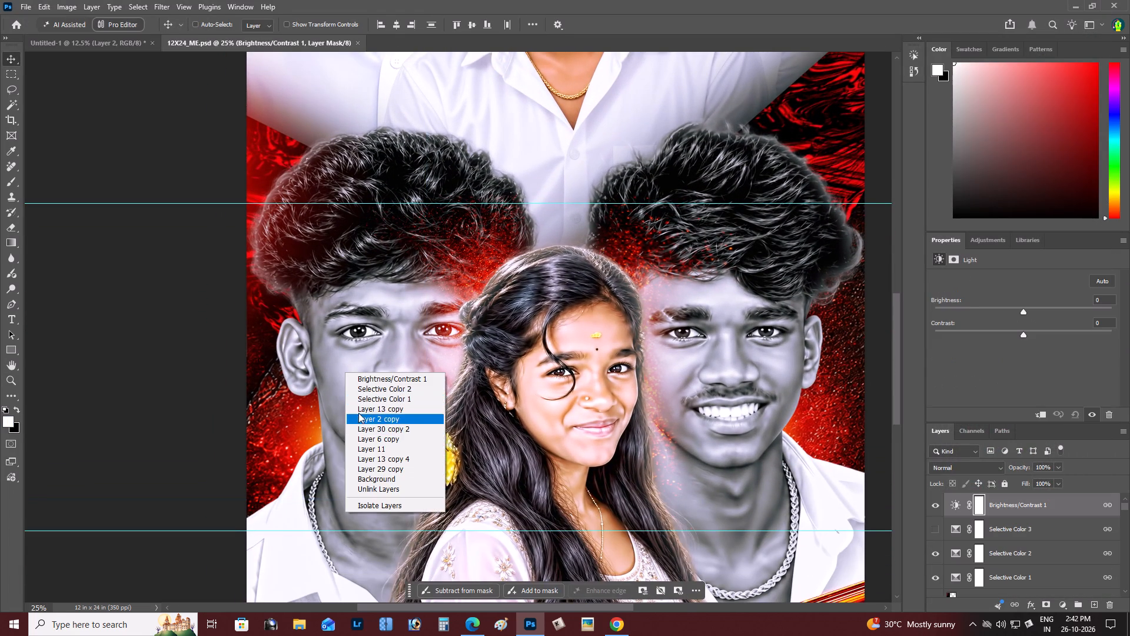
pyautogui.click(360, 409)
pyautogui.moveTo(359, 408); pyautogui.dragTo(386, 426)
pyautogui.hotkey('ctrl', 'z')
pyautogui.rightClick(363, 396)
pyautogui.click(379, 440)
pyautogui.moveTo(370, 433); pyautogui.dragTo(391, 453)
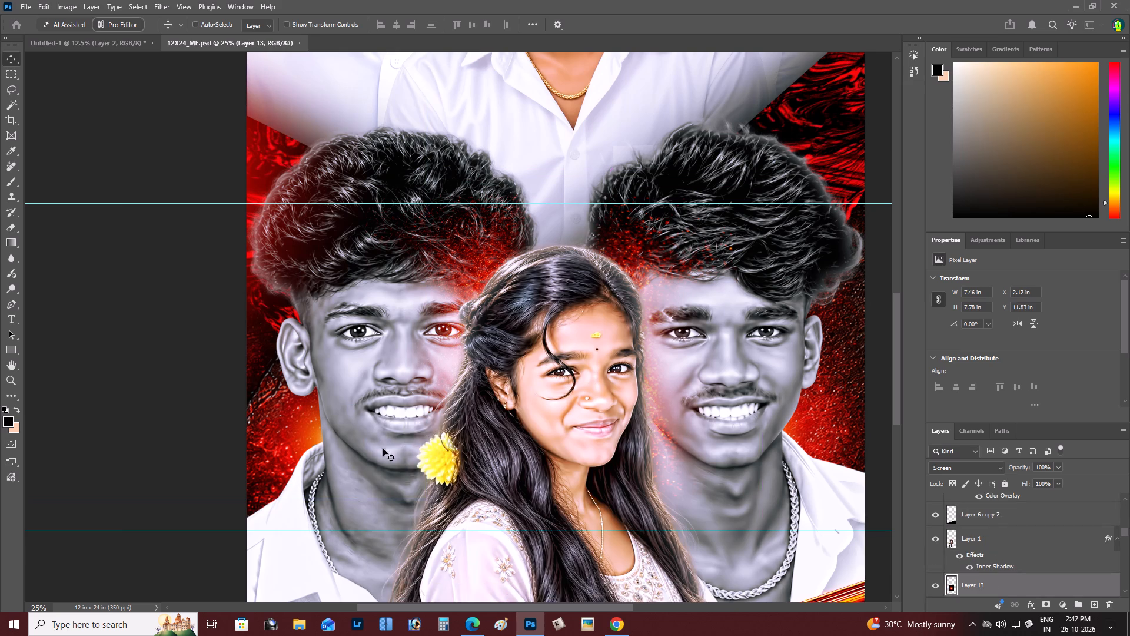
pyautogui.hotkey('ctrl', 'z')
# Apply the Topaz Adjust 5 Clarity preset to Layer 2 copy, the left grayscale man, and toggle the result for comparison.
pyautogui.rightClick(373, 418)
pyautogui.click(398, 476)
pyautogui.moveTo(382, 457); pyautogui.dragTo(401, 483)
pyautogui.hotkey('ctrl', 'z')
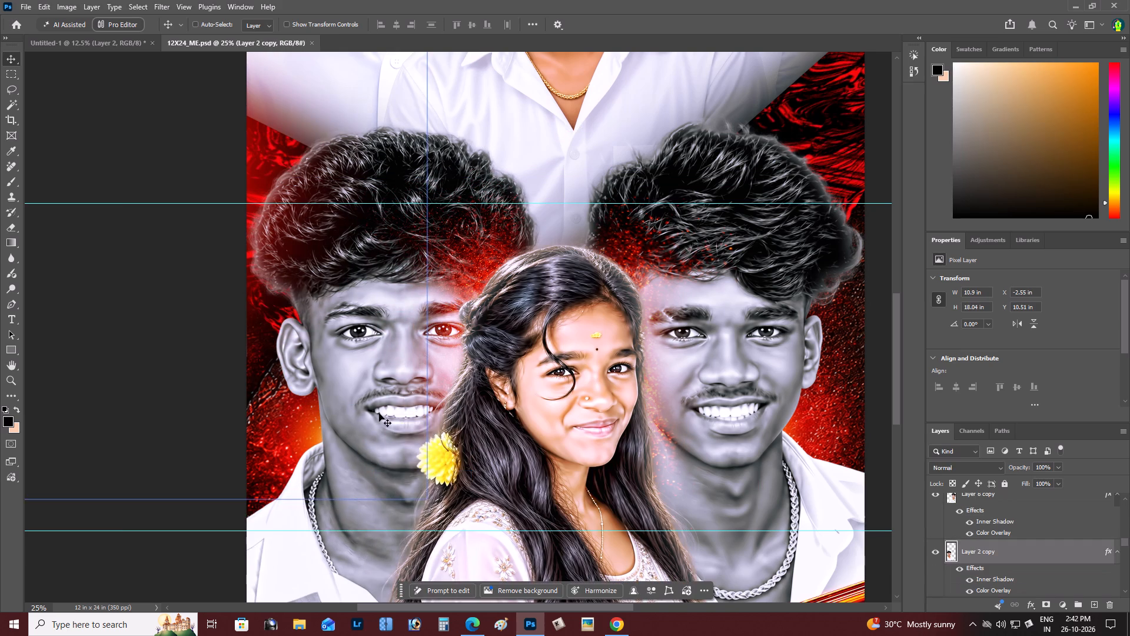
pyautogui.rightClick(379, 413)
pyautogui.click(374, 381)
pyautogui.moveTo(374, 381); pyautogui.dragTo(364, 327)
pyautogui.hotkey('ctrl', 'z')
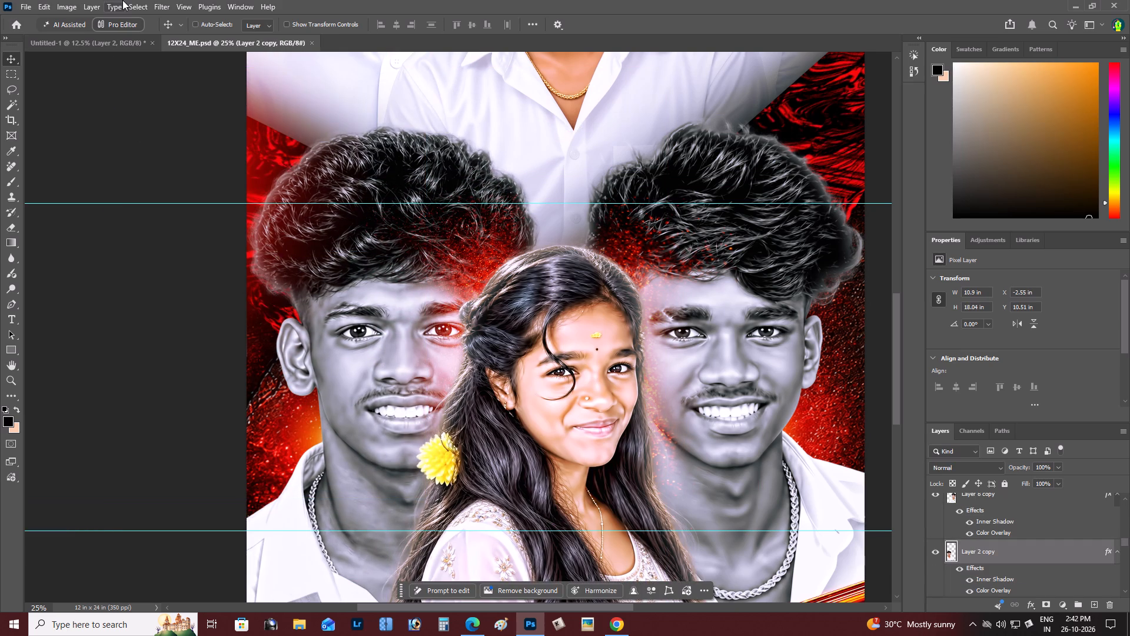
pyautogui.click(159, 0)
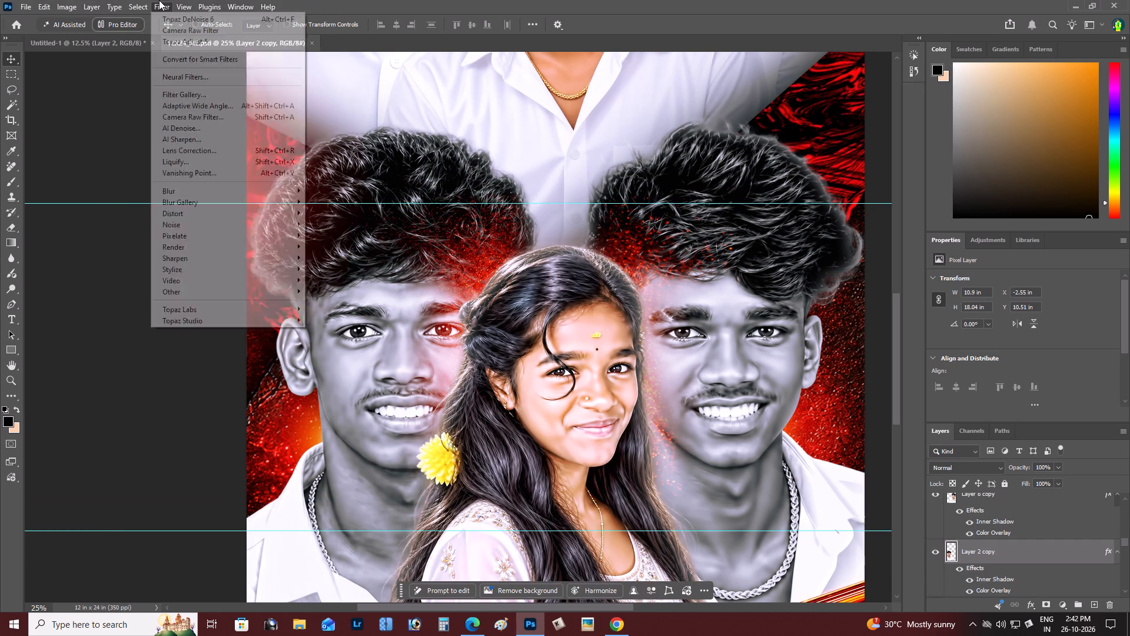
pyautogui.click(187, 302)
pyautogui.click(203, 309)
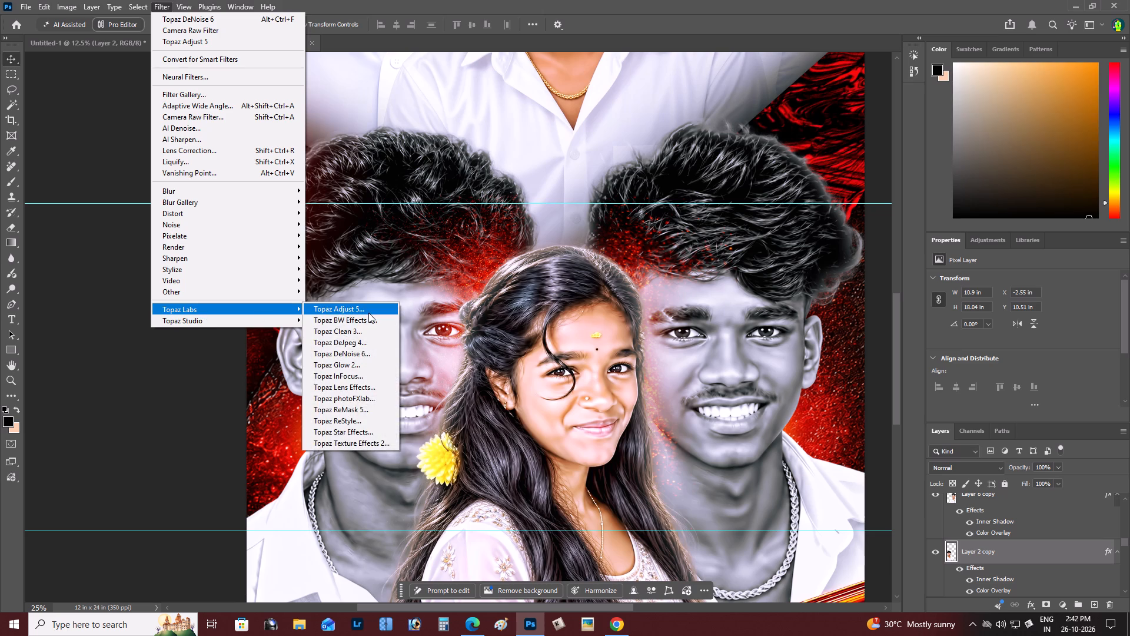
pyautogui.click(368, 313)
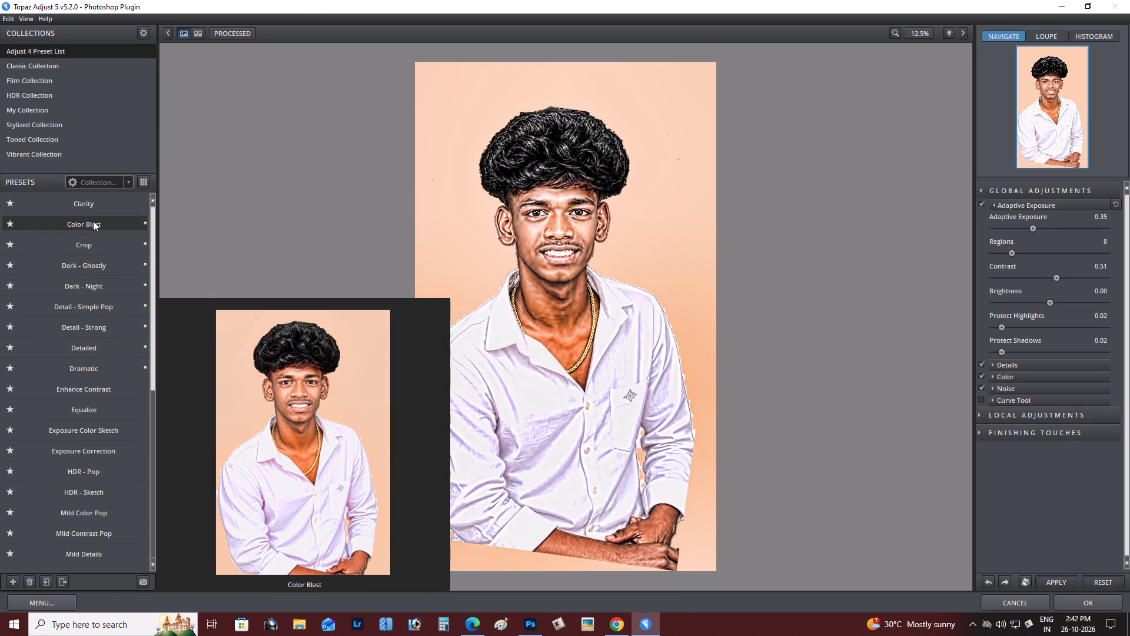
pyautogui.click(94, 204)
pyautogui.click(550, 303)
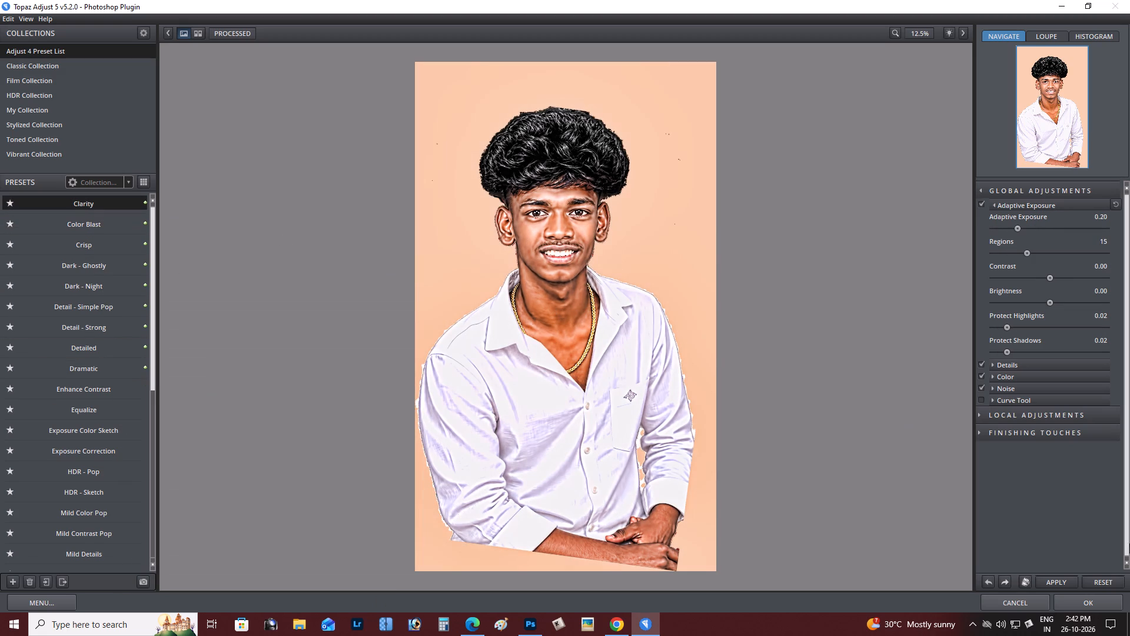
pyautogui.click(1080, 598)
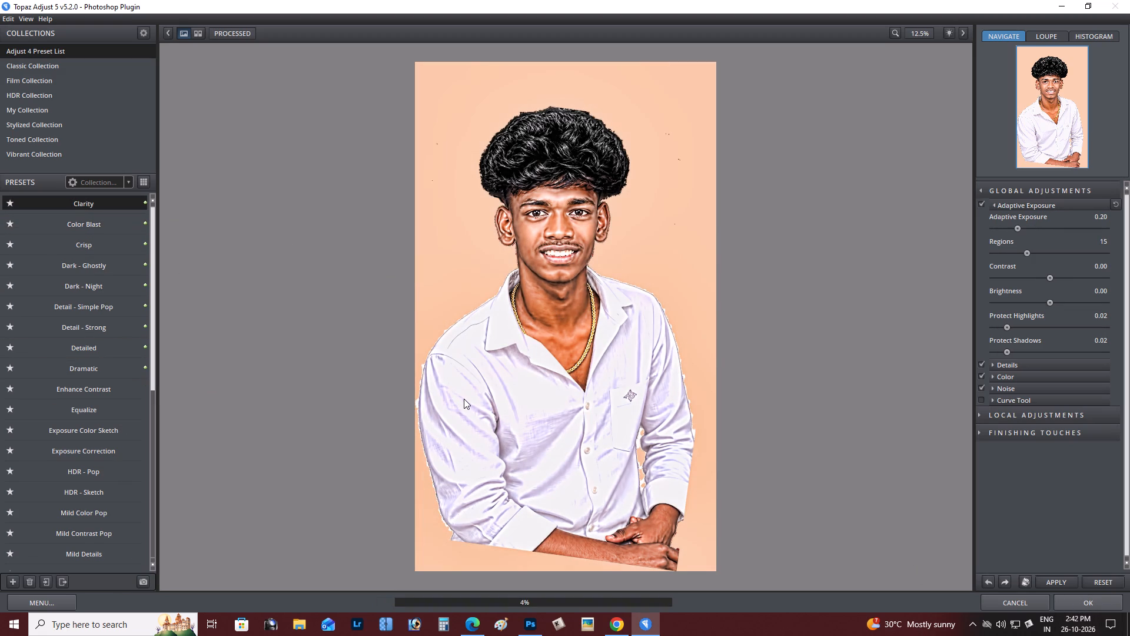
pyautogui.doubleClick(544, 326)
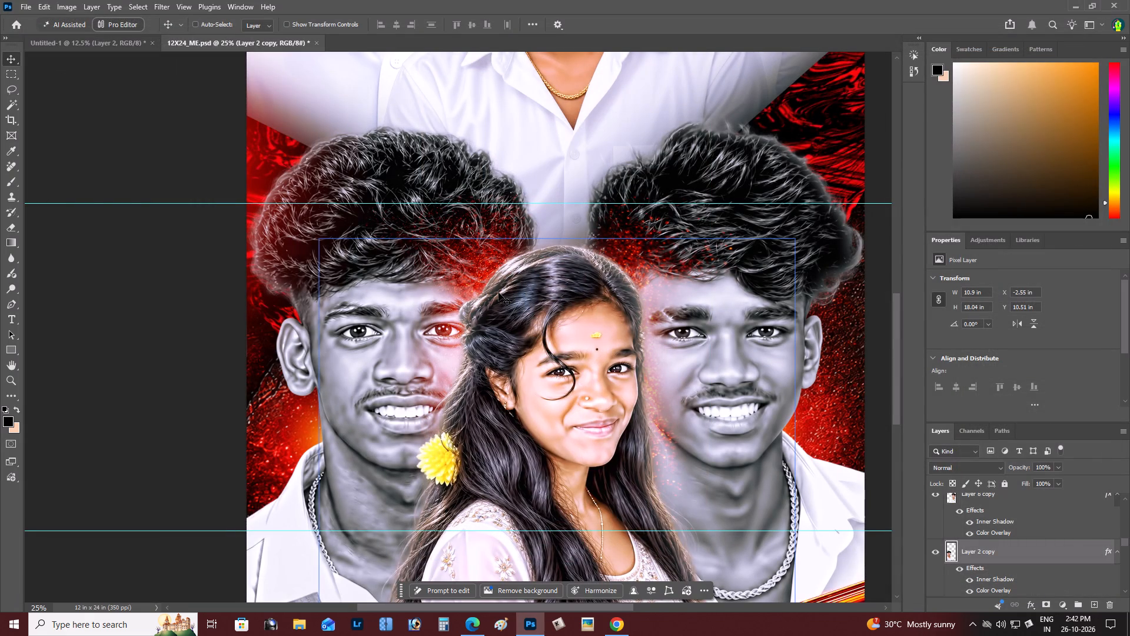
pyautogui.hotkey('ctrl', 'z')
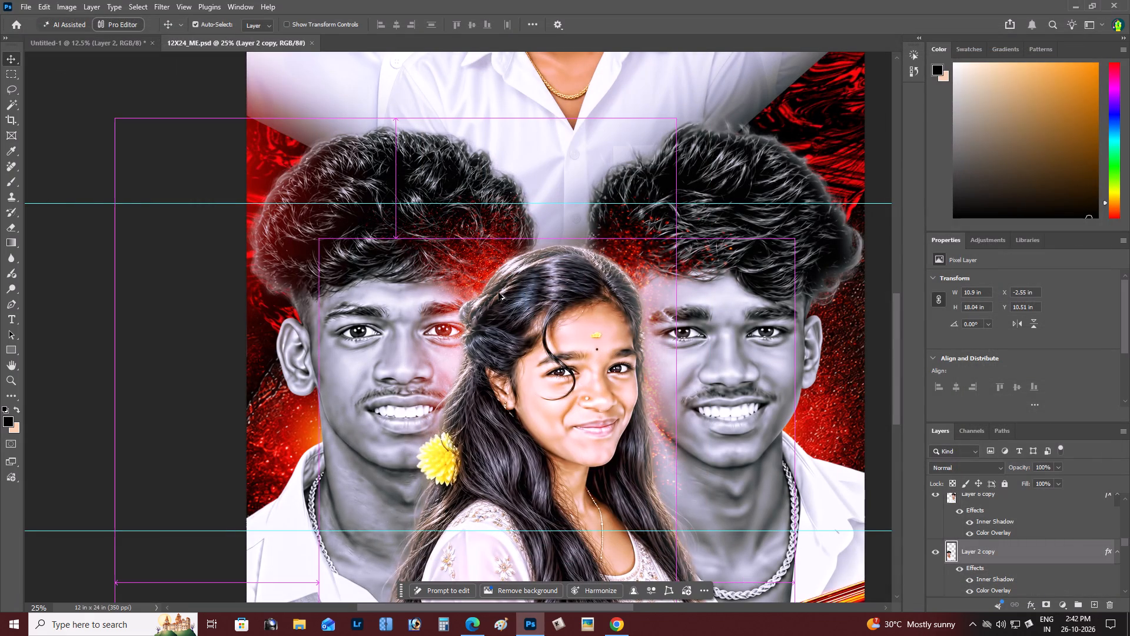
pyautogui.hotkey('ctrl', 'alt', 'z')
pyautogui.scroll(12, 514, 294)
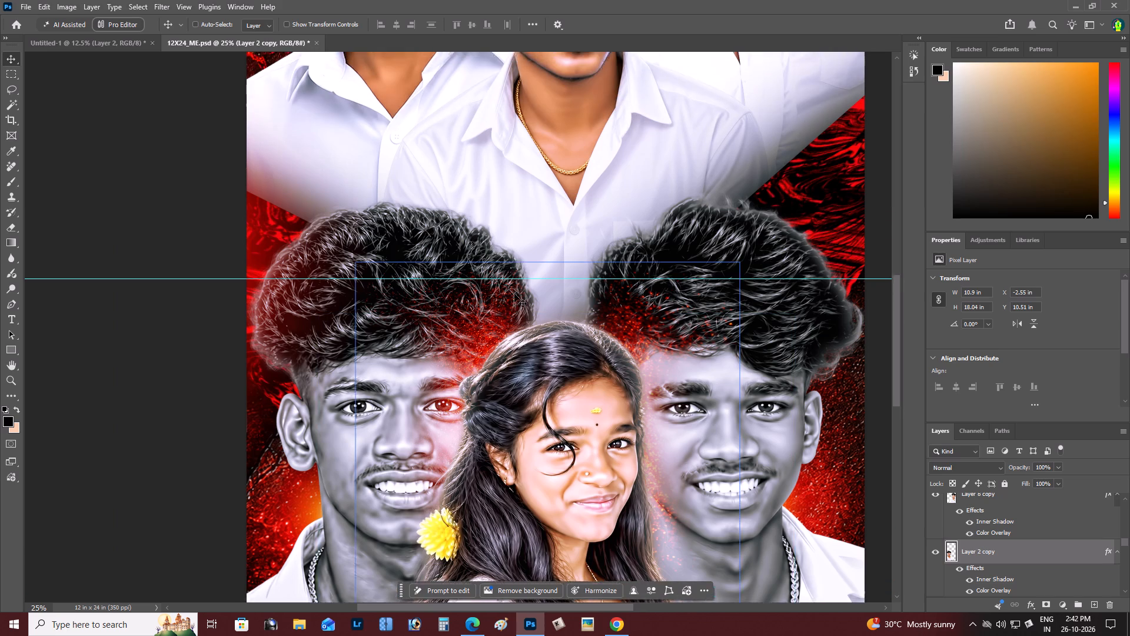
pyautogui.scroll(20, 514, 294)
pyautogui.scroll(6, 514, 294)
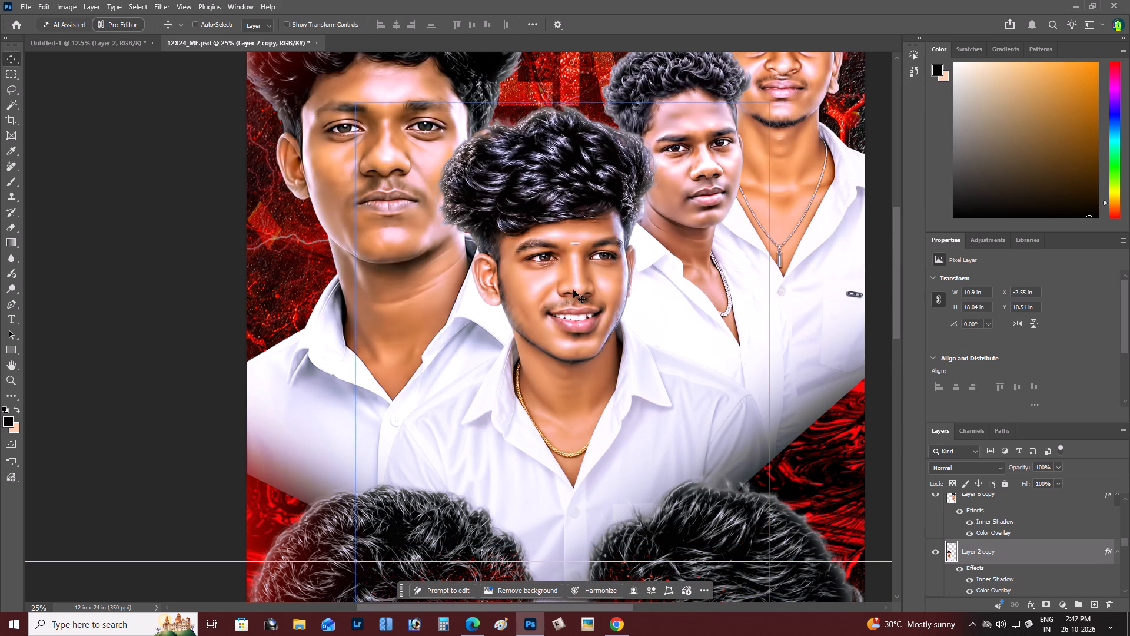
pyautogui.rightClick(573, 290)
pyautogui.click(590, 325)
pyautogui.moveTo(573, 322); pyautogui.dragTo(564, 231)
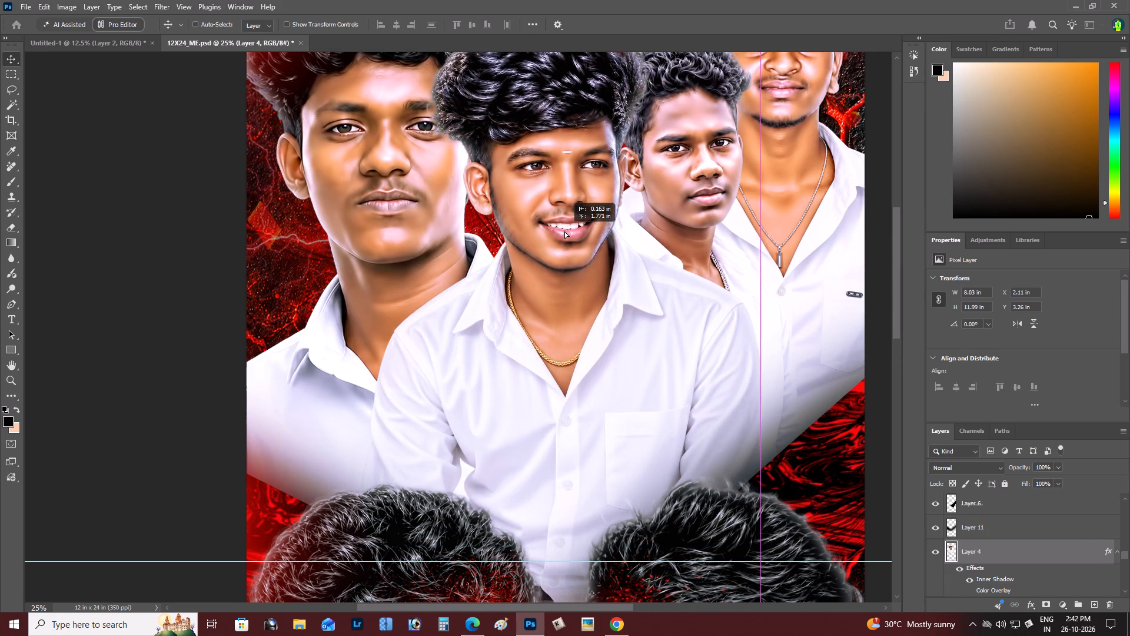
pyautogui.moveTo(564, 231); pyautogui.dragTo(578, 321)
pyautogui.hotkey('ctrl', 'a')
pyautogui.hotkey('ctrl', 'a')
pyautogui.hotkey('ctrl', 'x')
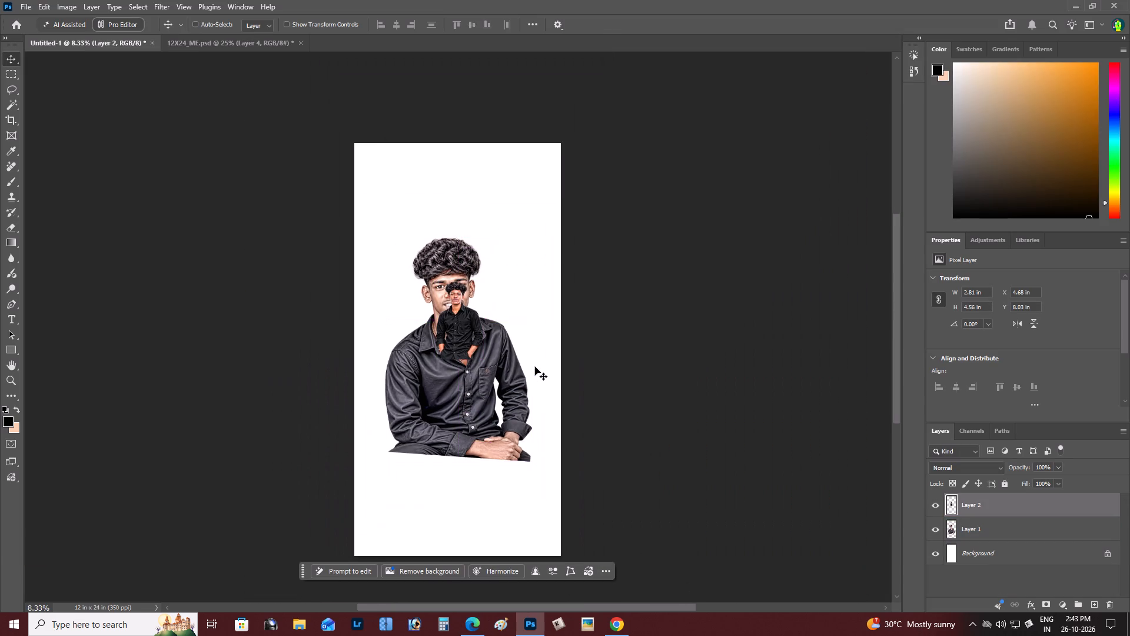
# Switch to Chrome, open Instagram in a new tab and go to its direct message inbox.
pyautogui.hotkey('alt', 'Tab')
pyautogui.hotkey('alt', 'Tab')
pyautogui.hotkey('alt', 'Tab')
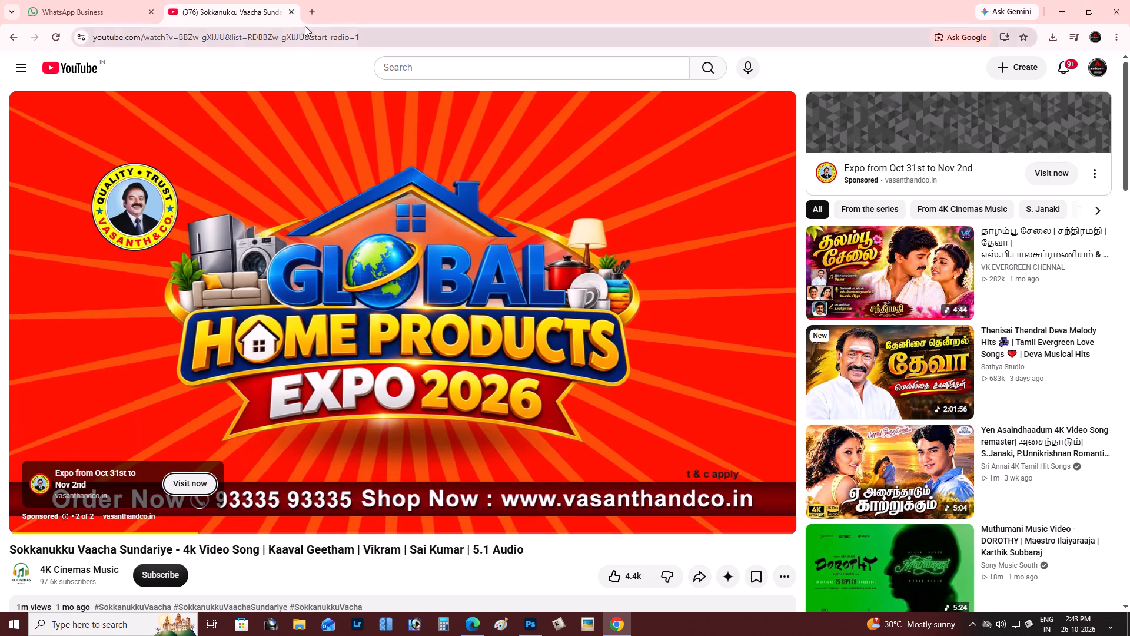
pyautogui.click(313, 16)
pyautogui.click(327, 40)
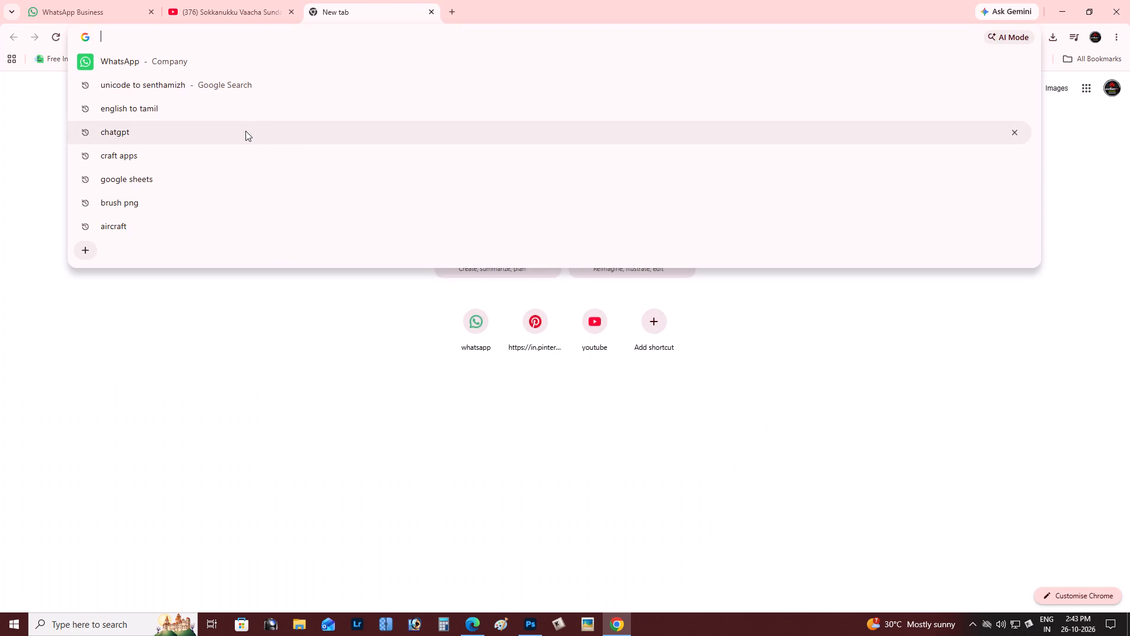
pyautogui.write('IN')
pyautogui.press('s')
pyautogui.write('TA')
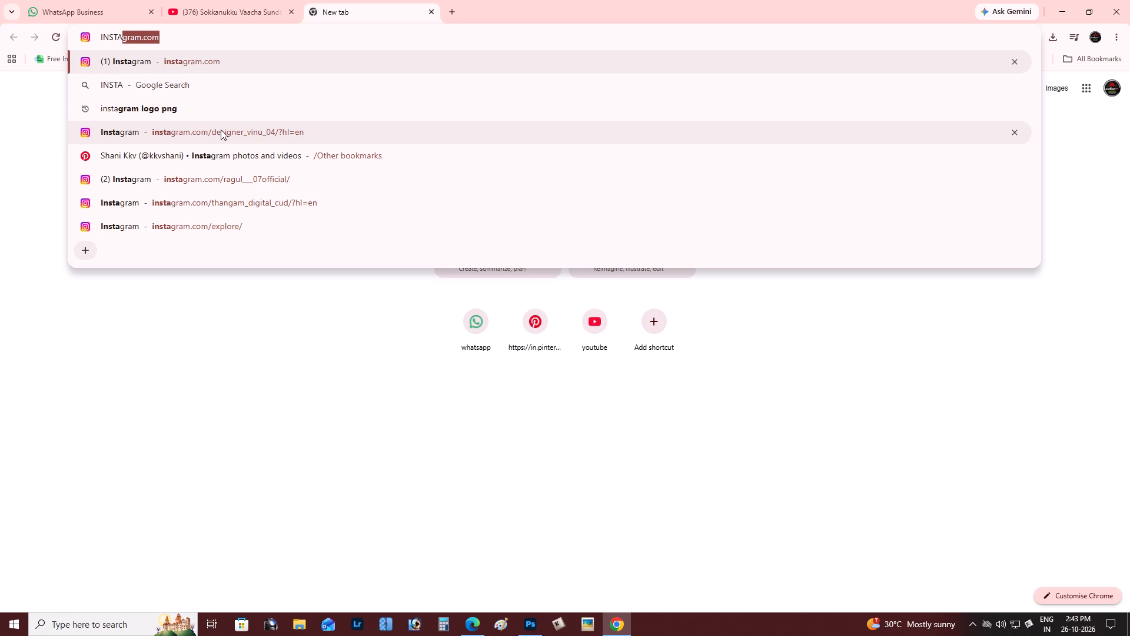
pyautogui.click(191, 65)
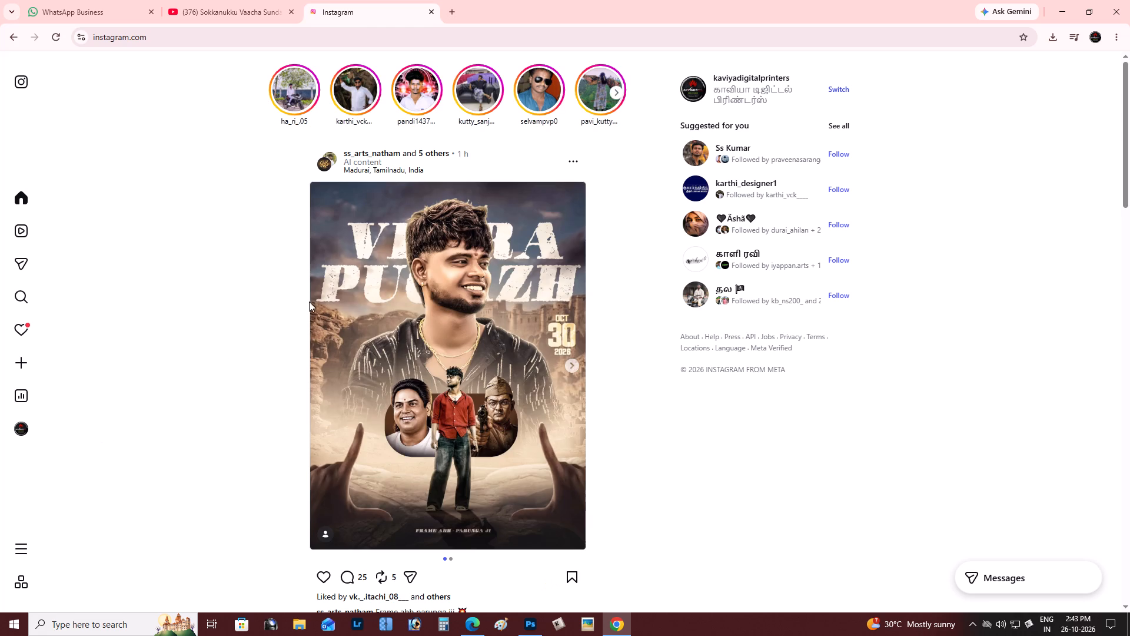
pyautogui.click(31, 269)
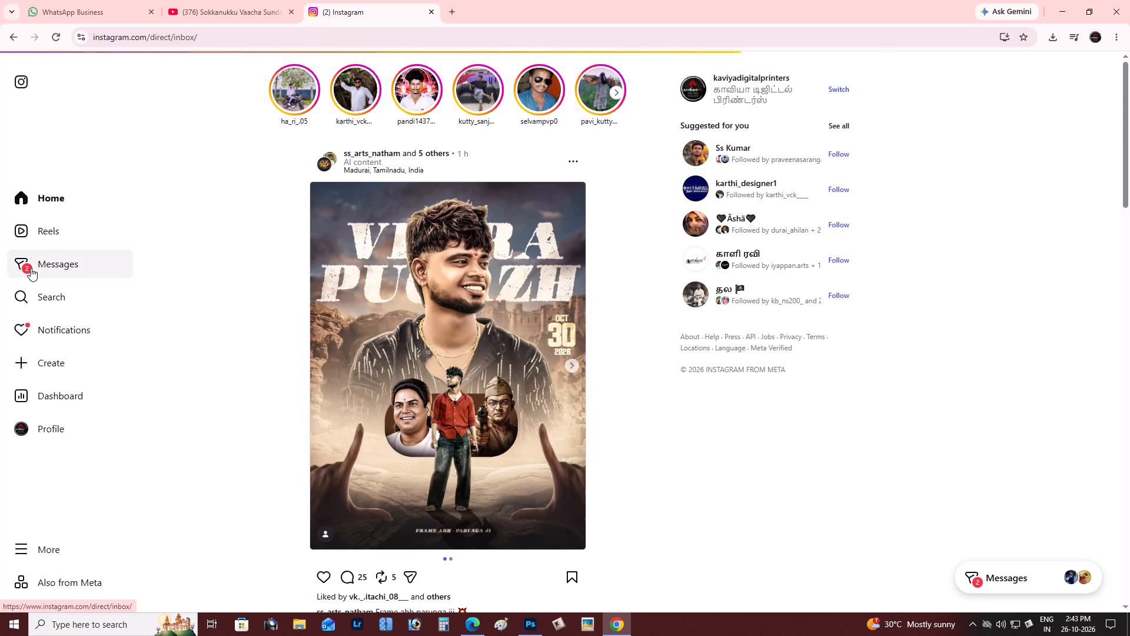
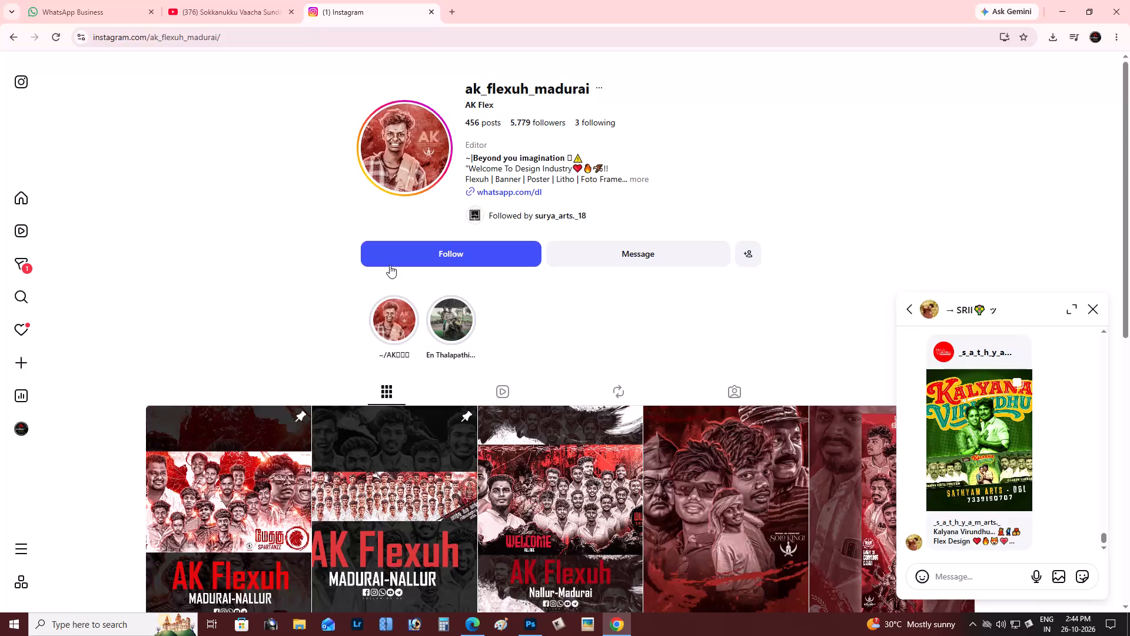
# Send "+" as a reply to the shared Kalyana Virundhu flex design in the open Instagram chat and close the conversation.
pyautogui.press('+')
pyautogui.press('Return')
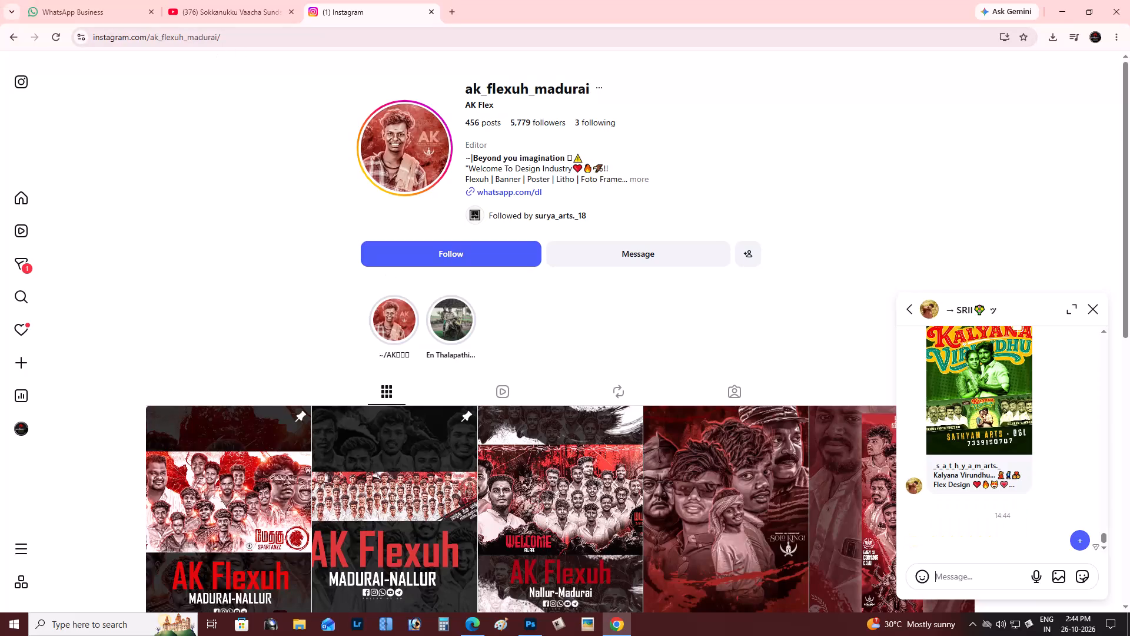
pyautogui.click(1092, 313)
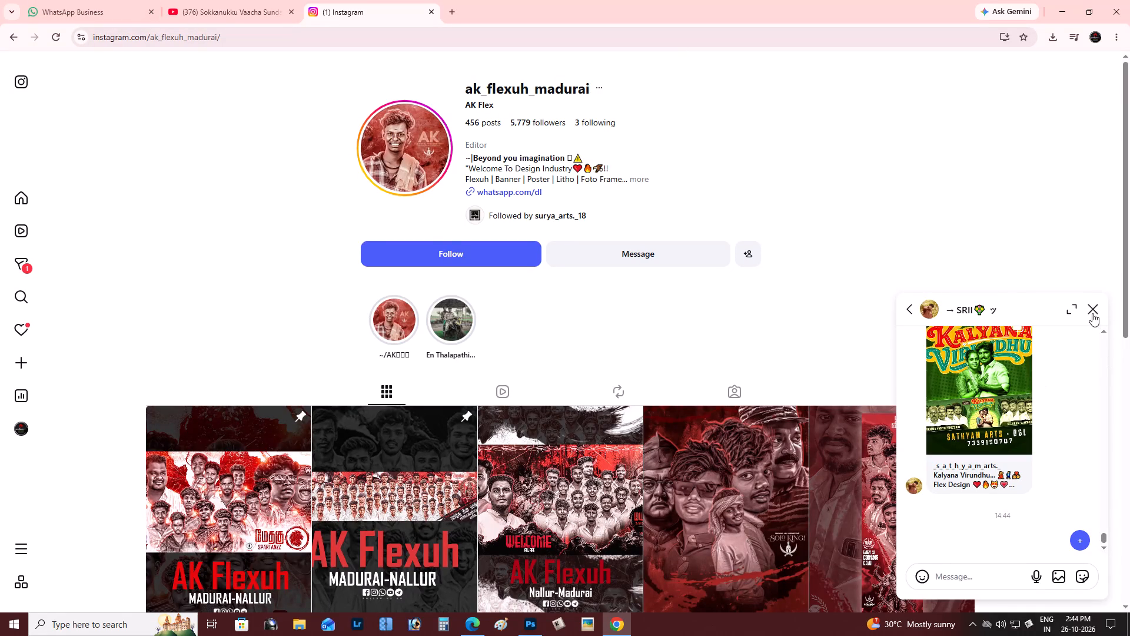
# Browse the ak_flexuh_madurai post grid for flex and poster designs with illustrated portraits.
pyautogui.scroll(-1, 724, 362)
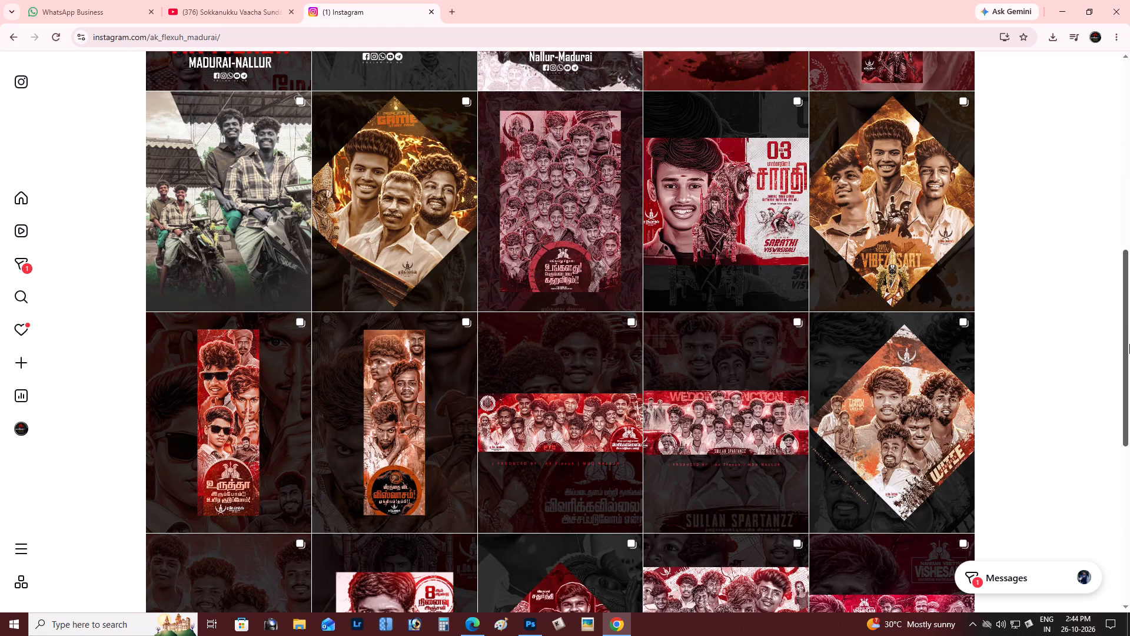
pyautogui.moveTo(1129, 344); pyautogui.dragTo(1129, 435)
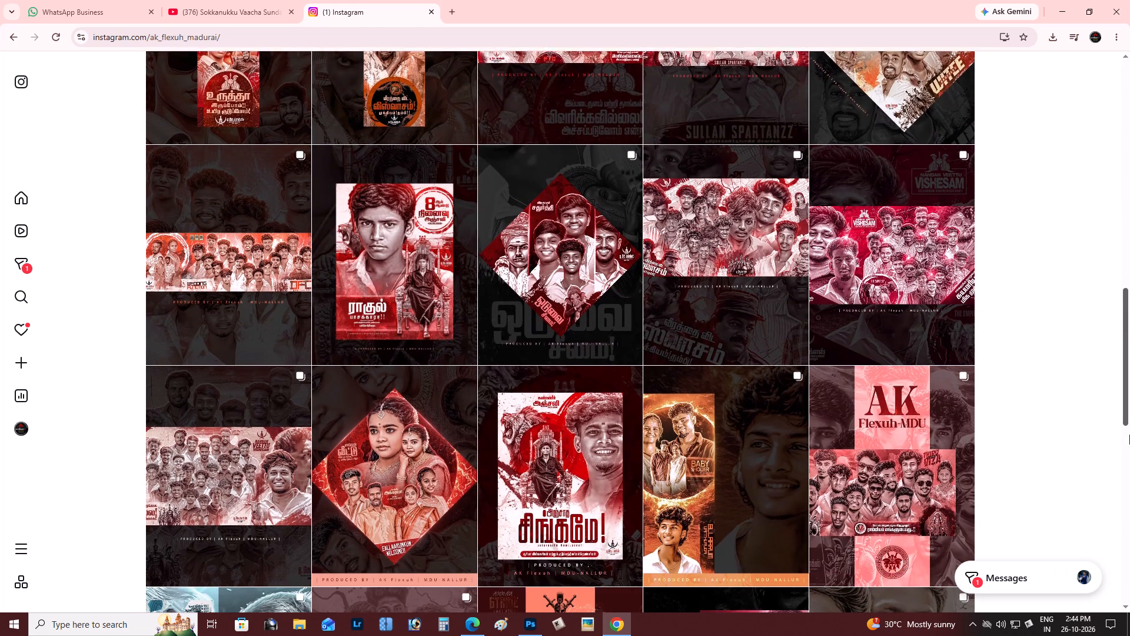
pyautogui.moveTo(1129, 435); pyautogui.dragTo(1129, 476)
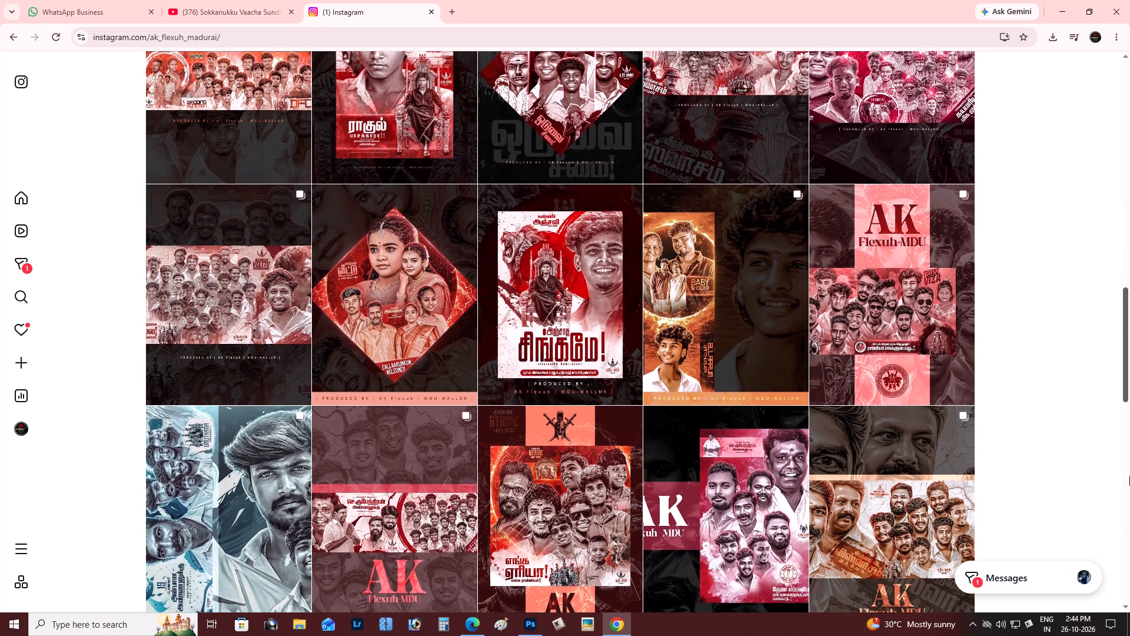
pyautogui.moveTo(1129, 476); pyautogui.dragTo(1129, 479)
pyautogui.moveTo(1129, 358); pyautogui.dragTo(1129, 402)
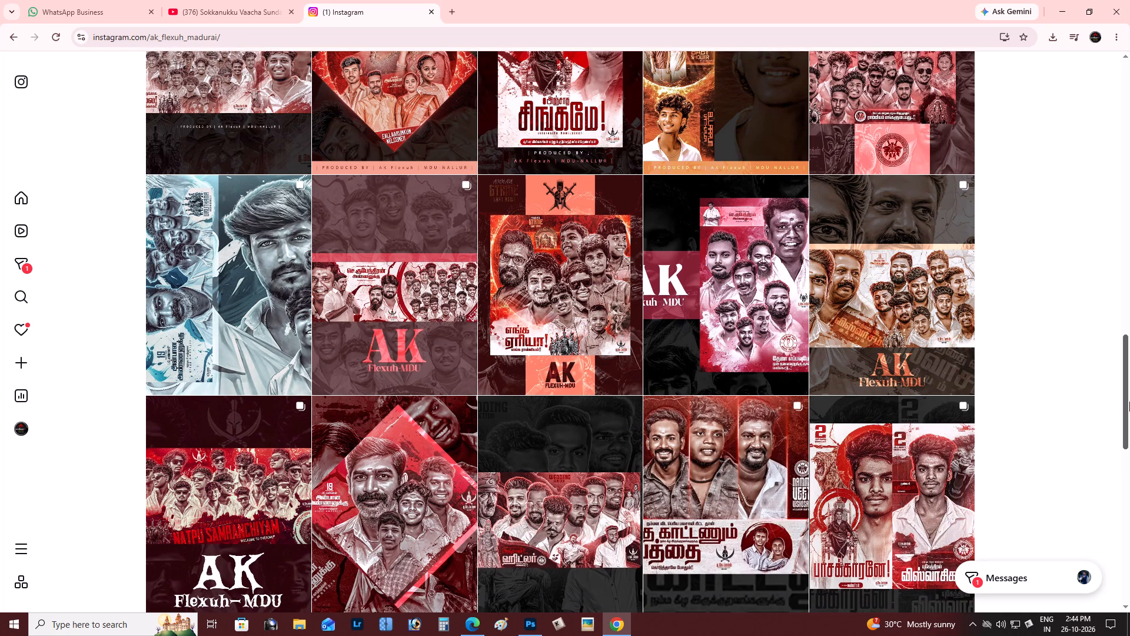
pyautogui.moveTo(1129, 402); pyautogui.dragTo(1129, 412)
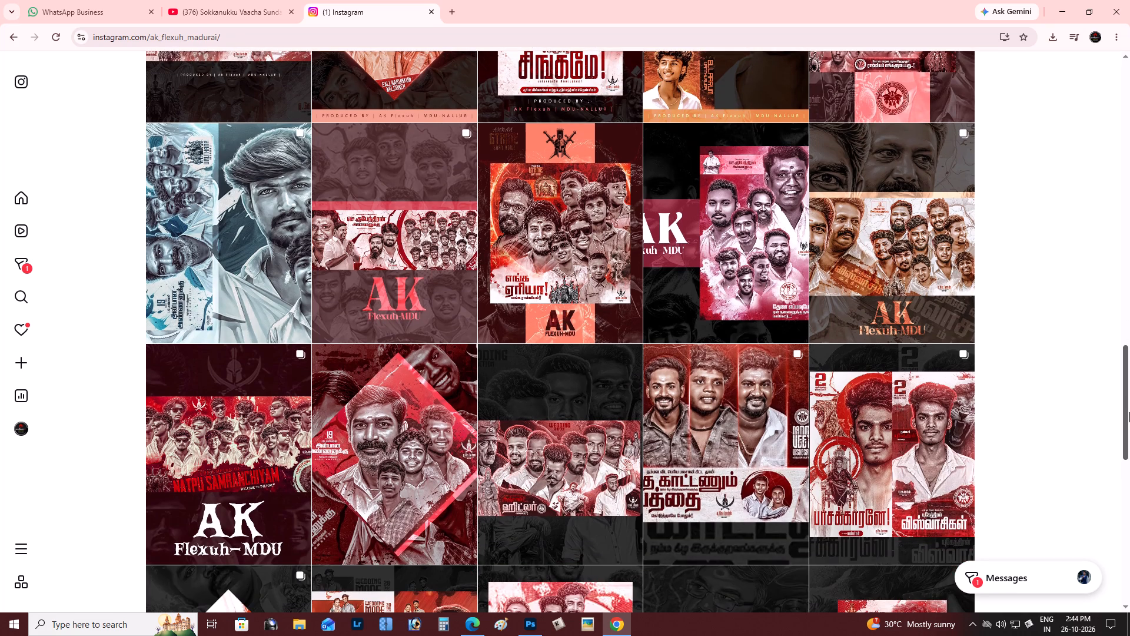
pyautogui.moveTo(1129, 412); pyautogui.dragTo(1125, 430)
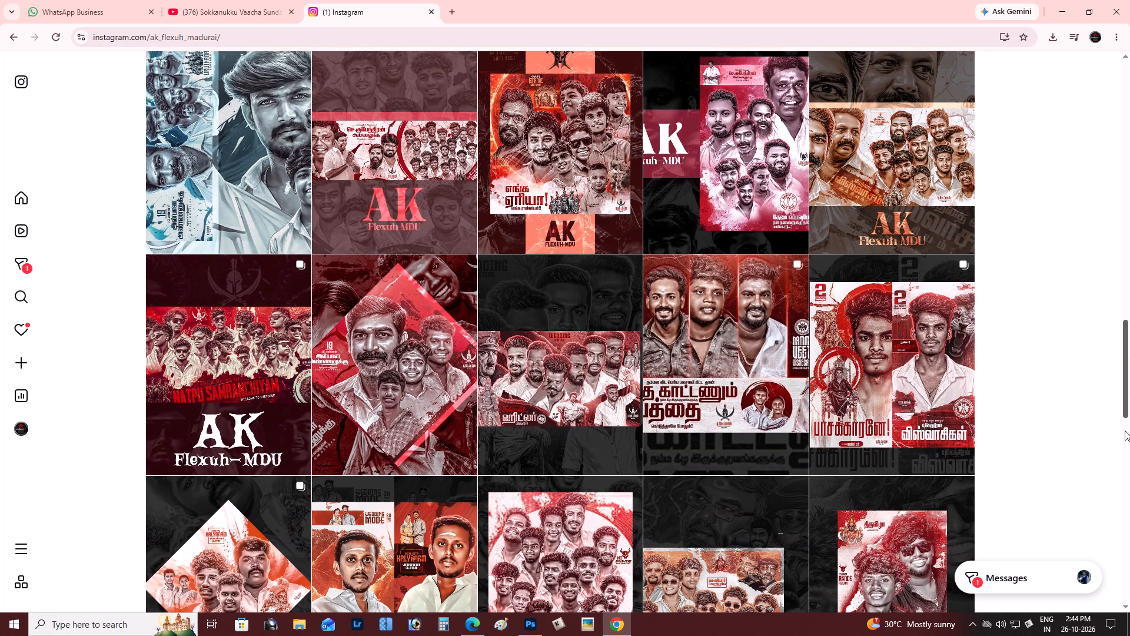
pyautogui.moveTo(1125, 430); pyautogui.dragTo(1129, 468)
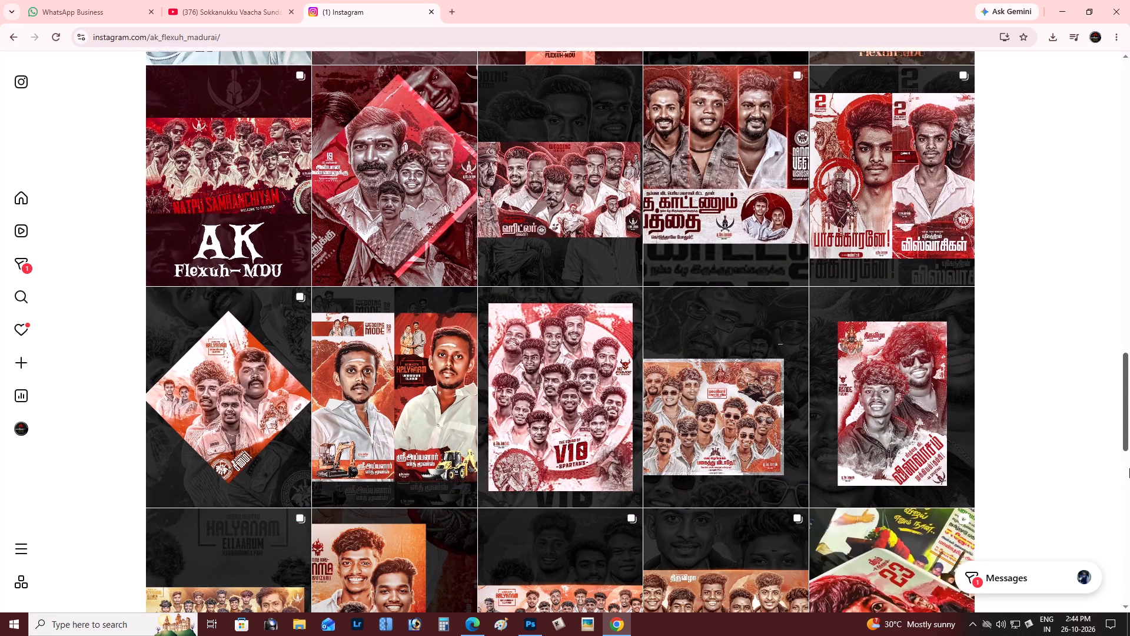
pyautogui.moveTo(1129, 468); pyautogui.dragTo(1129, 511)
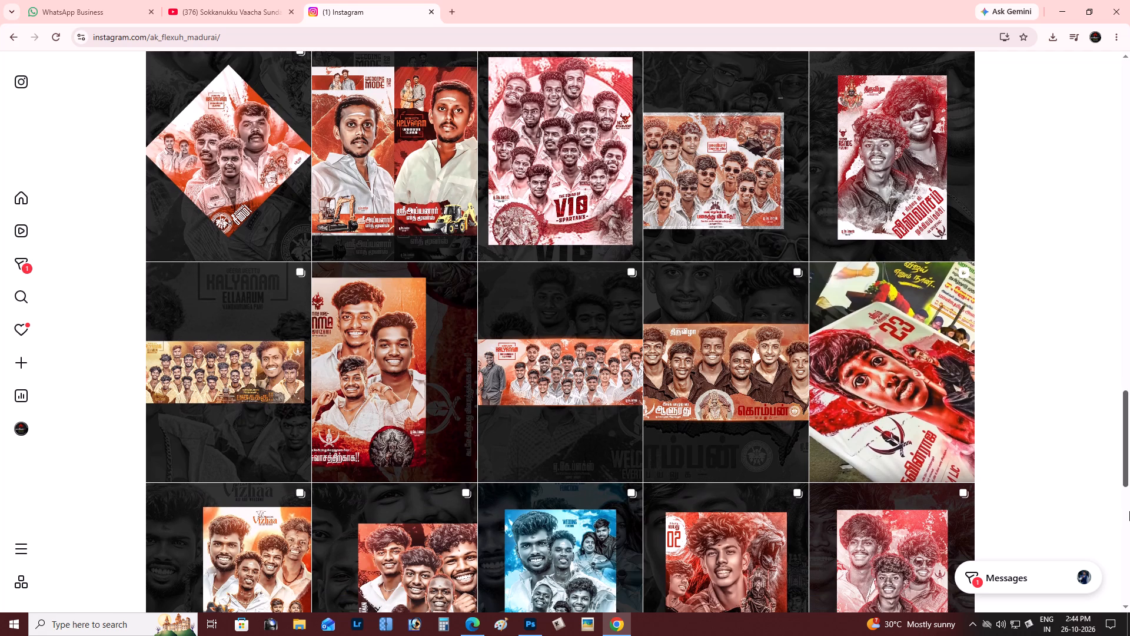
pyautogui.moveTo(1129, 511); pyautogui.dragTo(1129, 544)
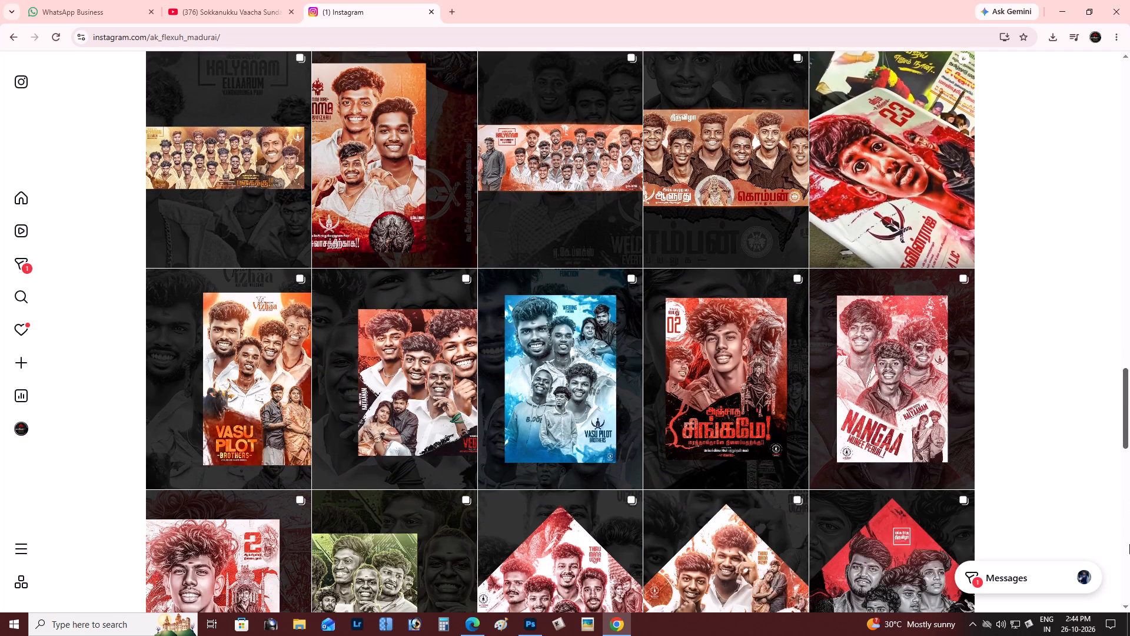
pyautogui.moveTo(1129, 544); pyautogui.dragTo(1129, 556)
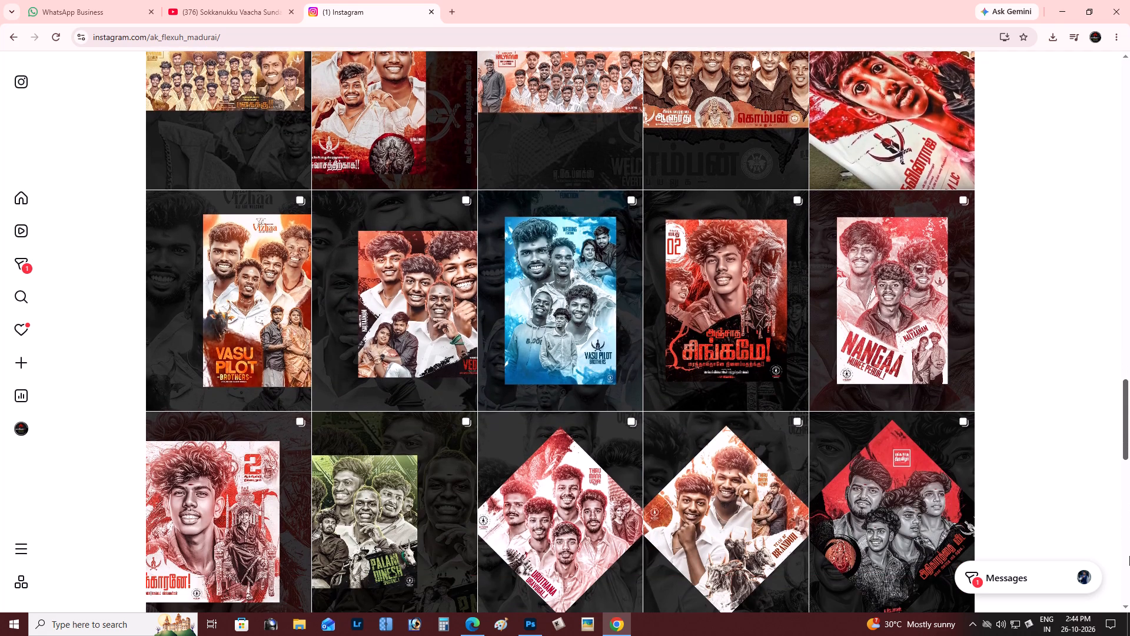
pyautogui.moveTo(1129, 556); pyautogui.dragTo(1129, 587)
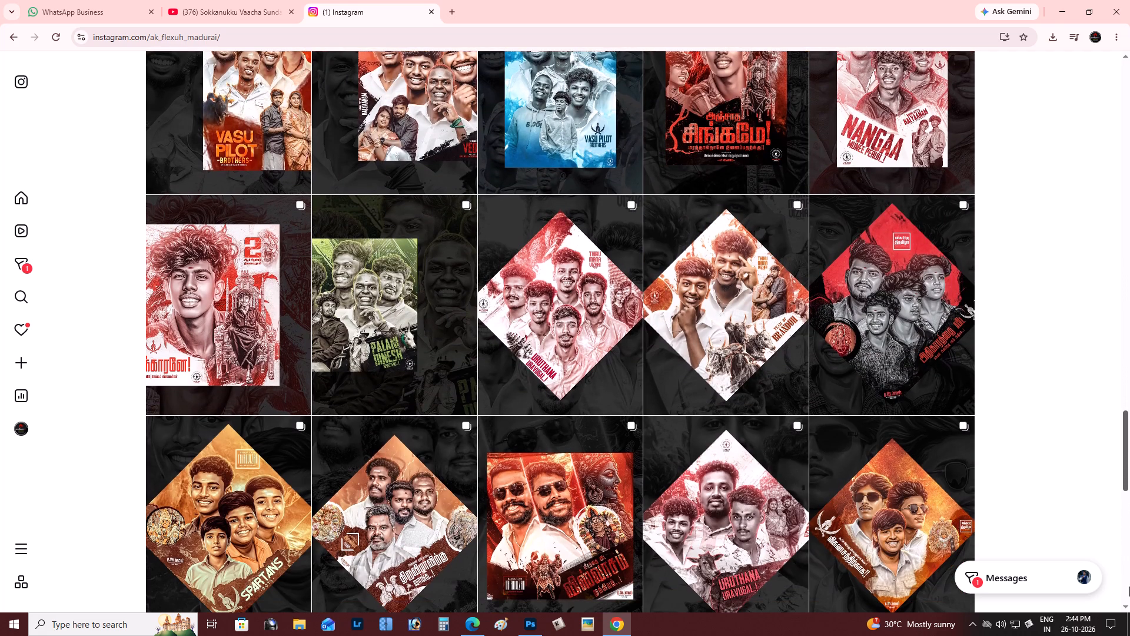
pyautogui.moveTo(1129, 587); pyautogui.dragTo(1128, 599)
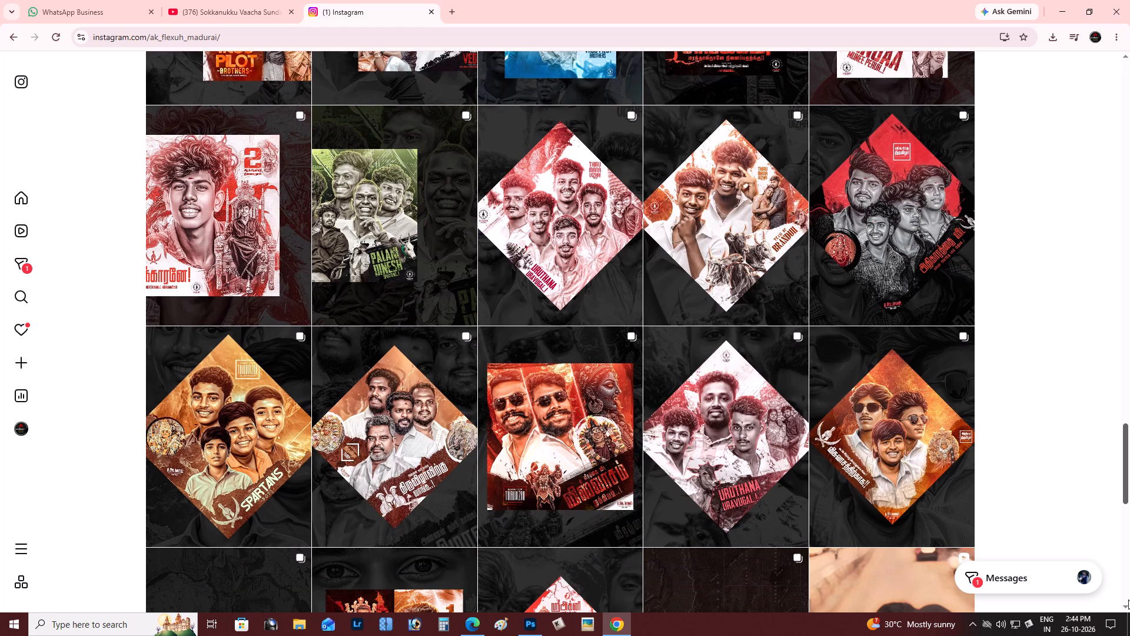
pyautogui.moveTo(1128, 599); pyautogui.dragTo(1129, 617)
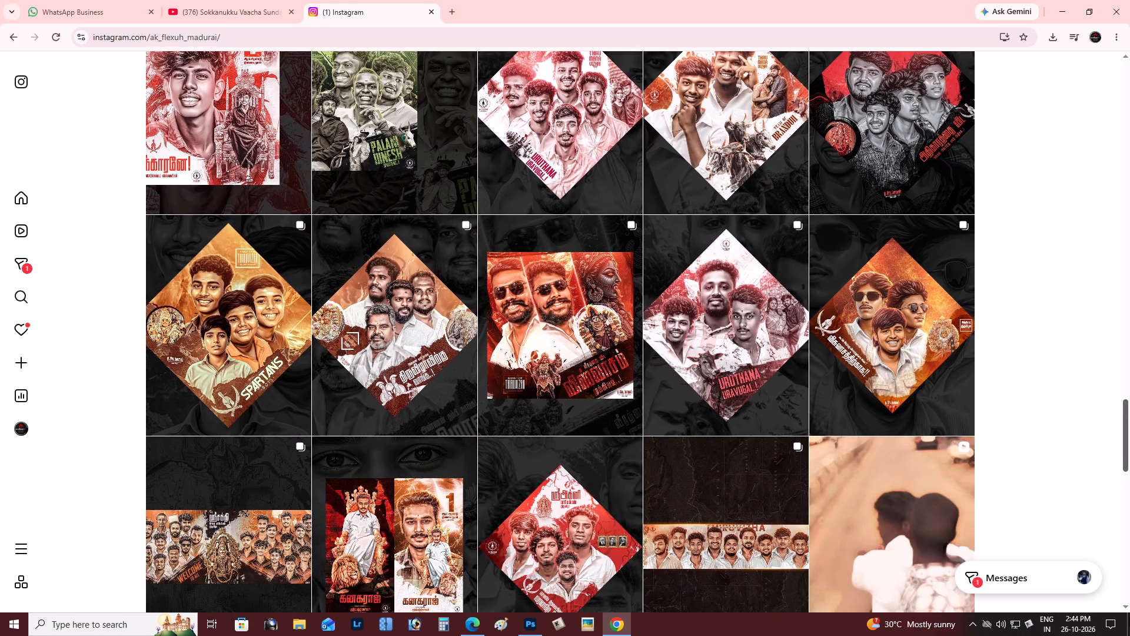
pyautogui.moveTo(1129, 617); pyautogui.dragTo(1129, 635)
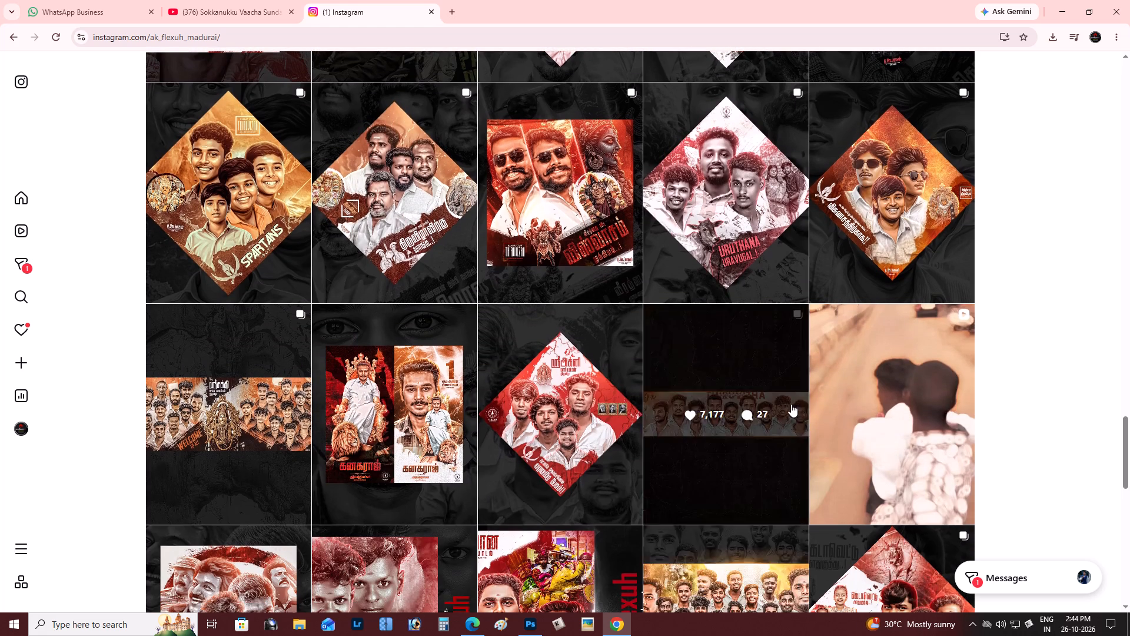
# Open the 10x50 banner post and examine its slides through to the last portrait close-up.
pyautogui.click(791, 404)
pyautogui.click(660, 330)
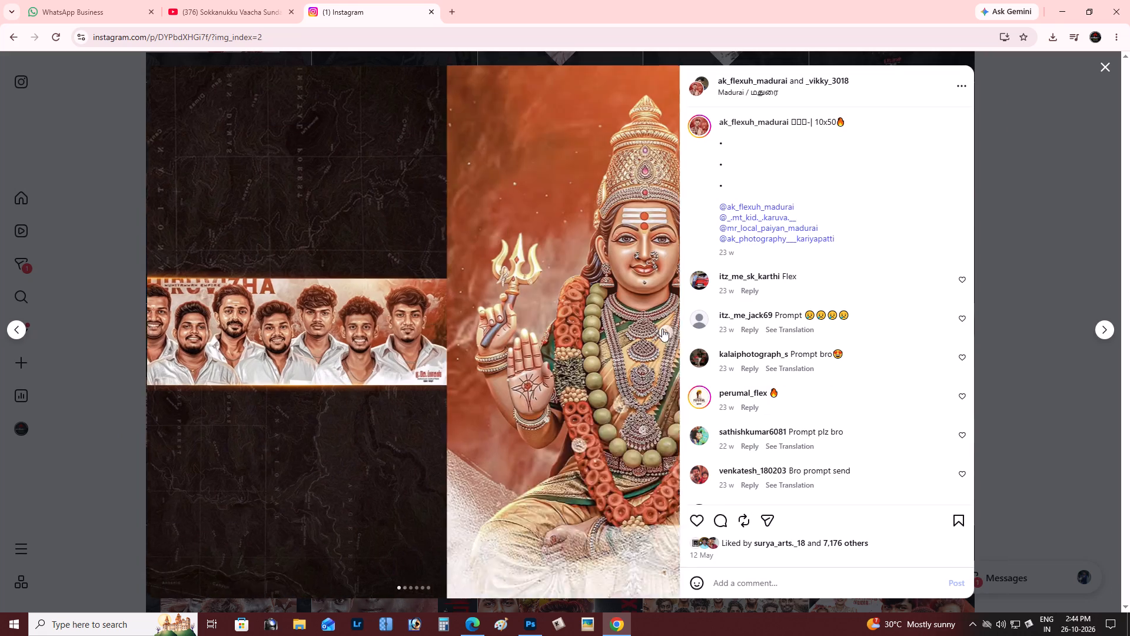
pyautogui.click(660, 331)
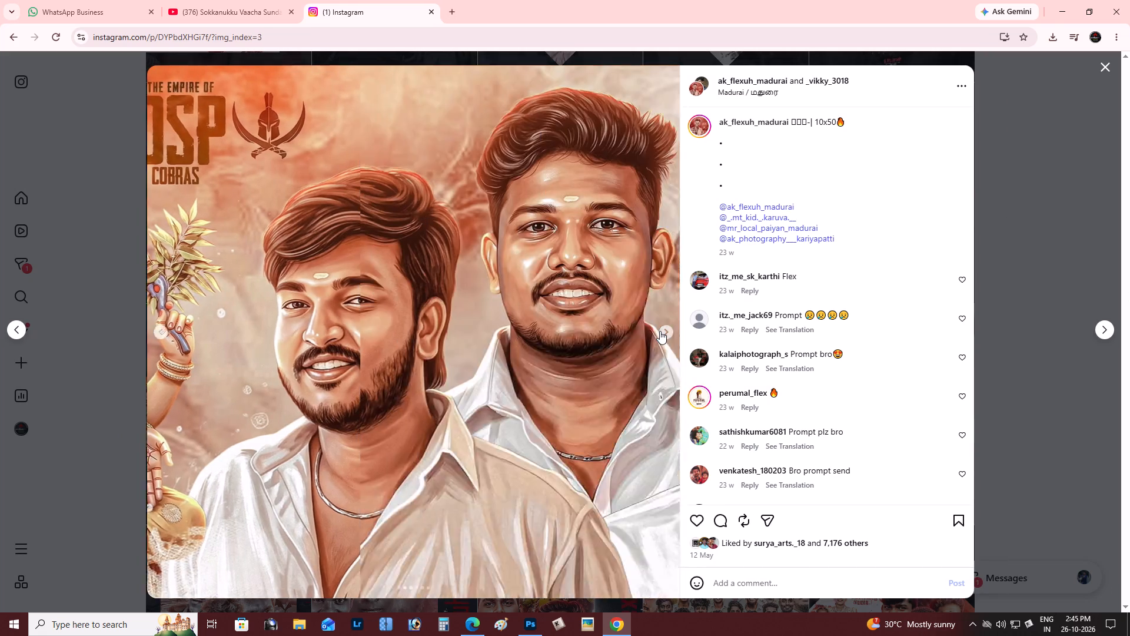
pyautogui.click(660, 331)
pyautogui.click(660, 331)
pyautogui.click(660, 331)
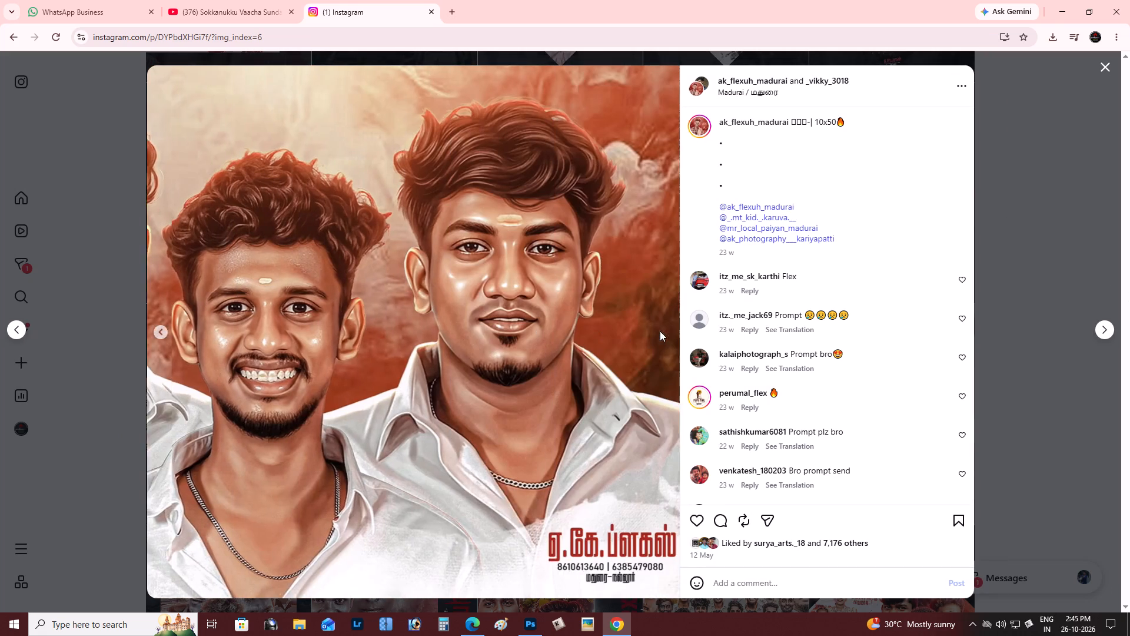
pyautogui.click(997, 256)
# Browse older ak_flexuh_madurai posts and examine the red poster with five portraits in separate vertical panels.
pyautogui.moveTo(1129, 450); pyautogui.dragTo(1129, 481)
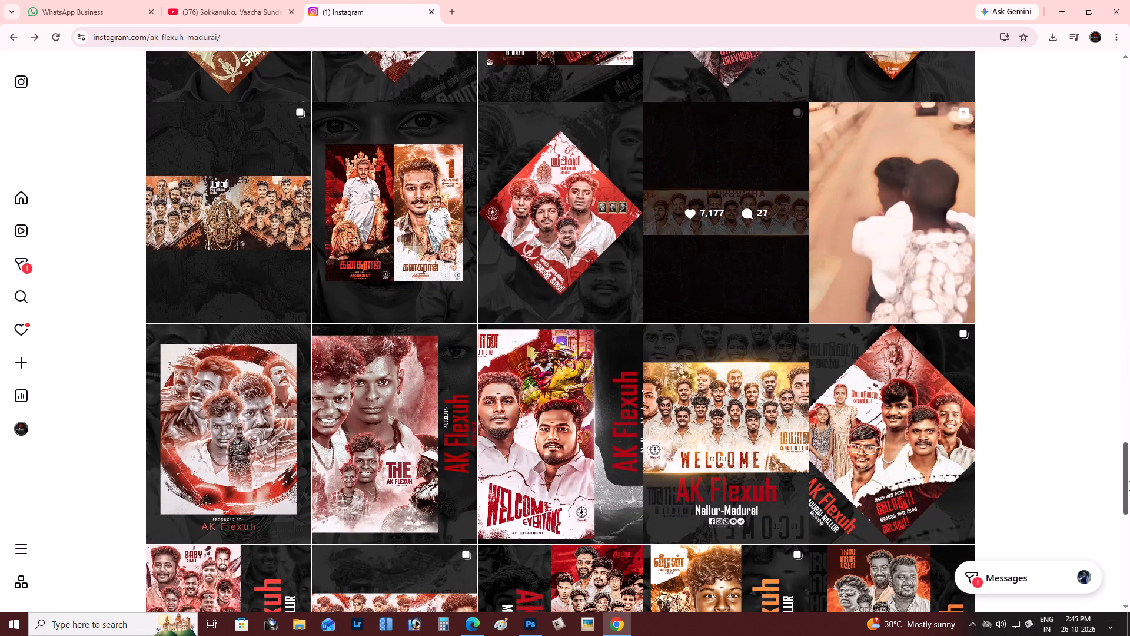
pyautogui.moveTo(1129, 481); pyautogui.dragTo(1129, 526)
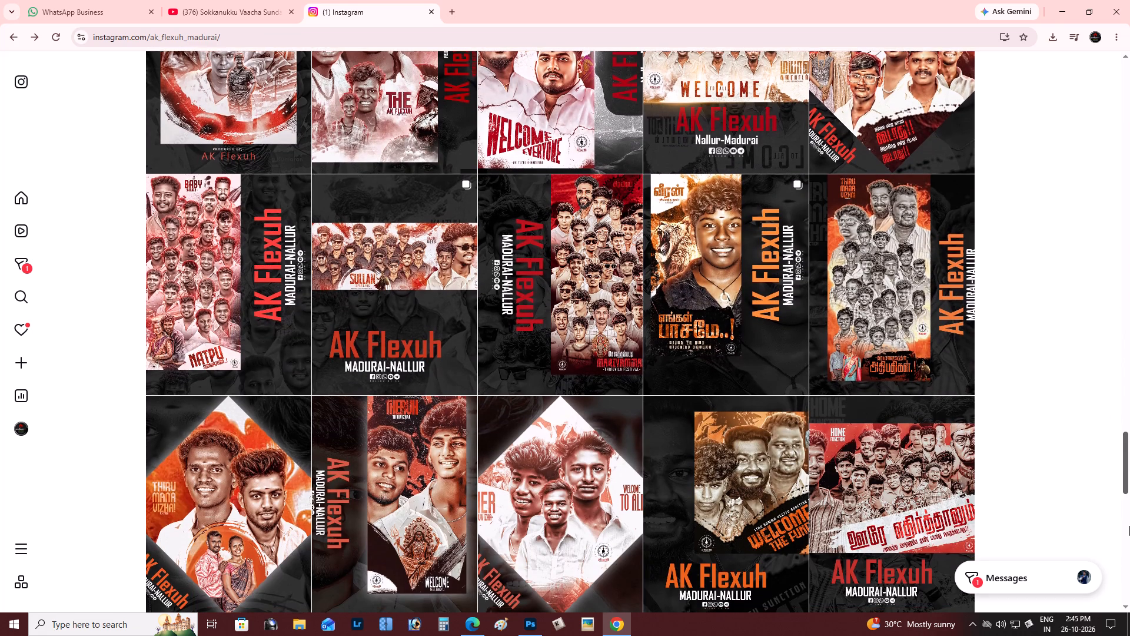
pyautogui.moveTo(1129, 526); pyautogui.dragTo(1129, 579)
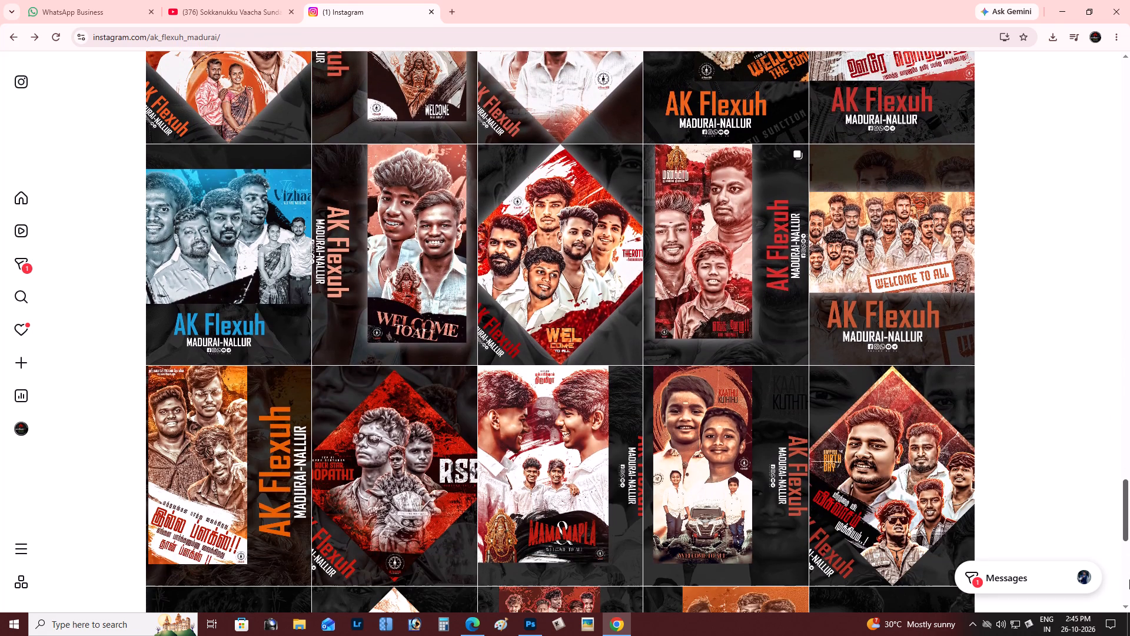
pyautogui.moveTo(1129, 579); pyautogui.dragTo(1129, 585)
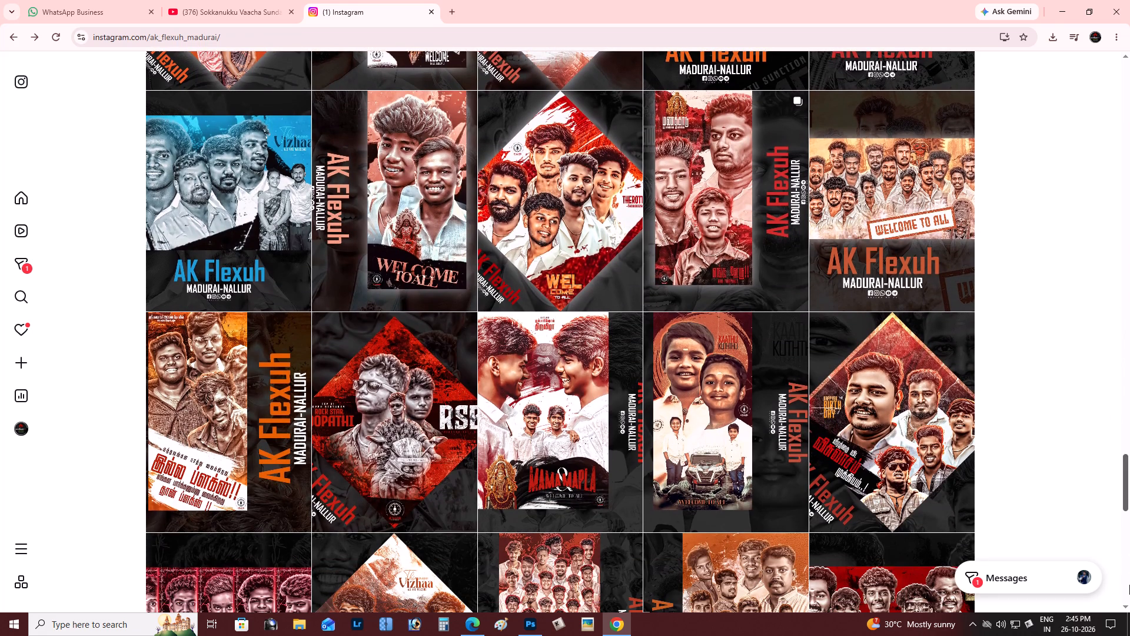
pyautogui.moveTo(1129, 585); pyautogui.dragTo(1129, 631)
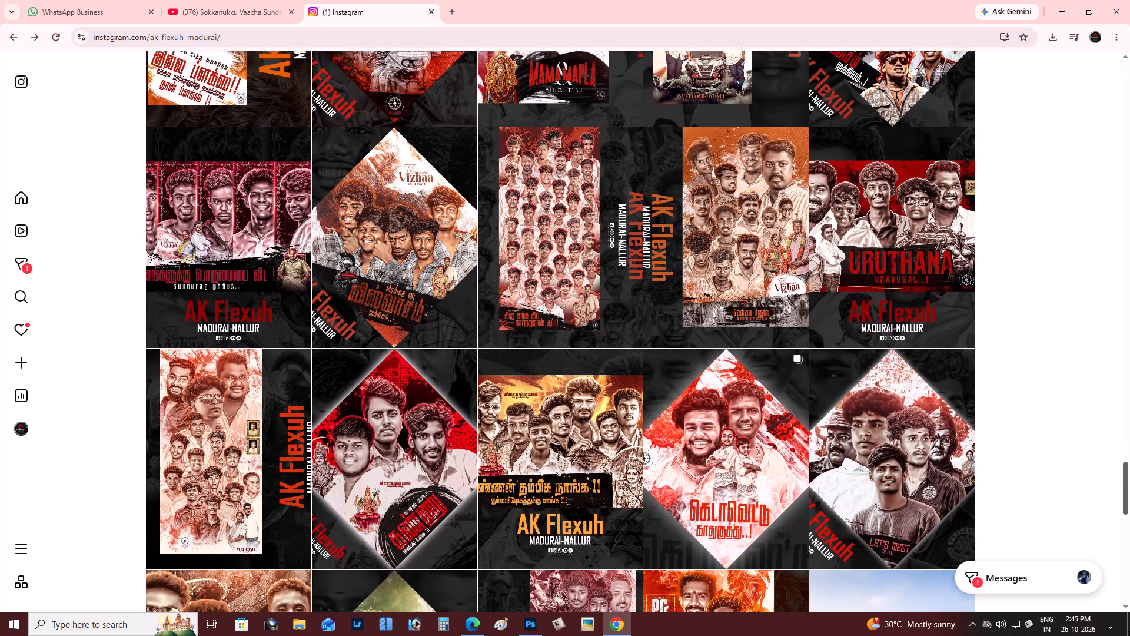
pyautogui.moveTo(1129, 631); pyautogui.dragTo(1129, 635)
pyautogui.click(282, 201)
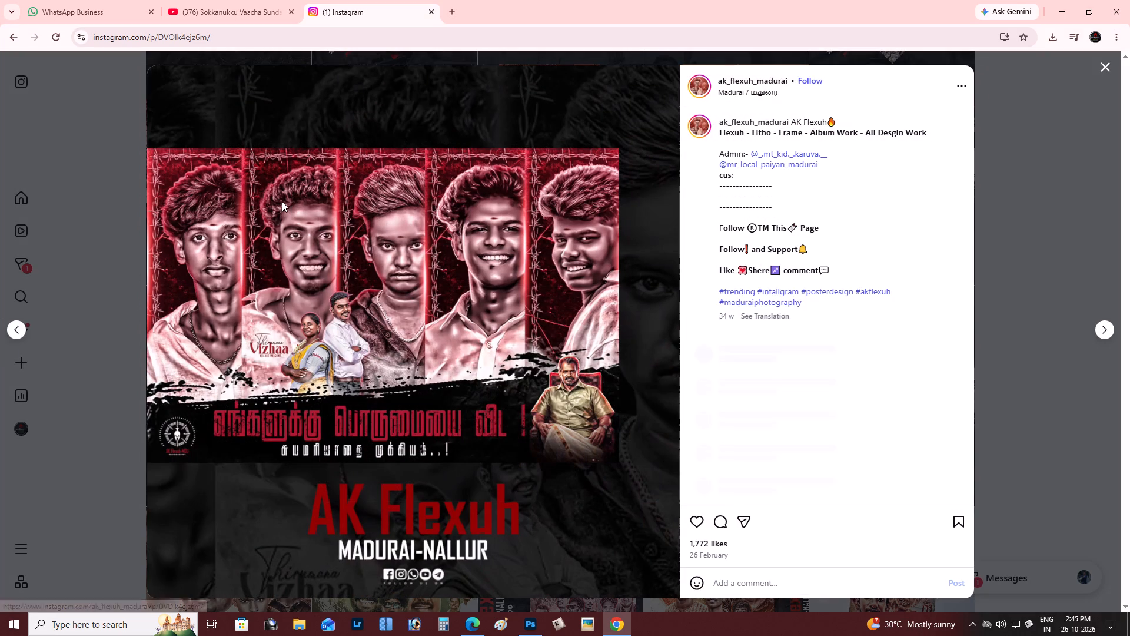
pyautogui.click(1019, 162)
# Browse further back through the ak_flexuh_madurai posts, examining the GN Udhaya Brothers poster along the way.
pyautogui.moveTo(1128, 501); pyautogui.dragTo(1129, 519)
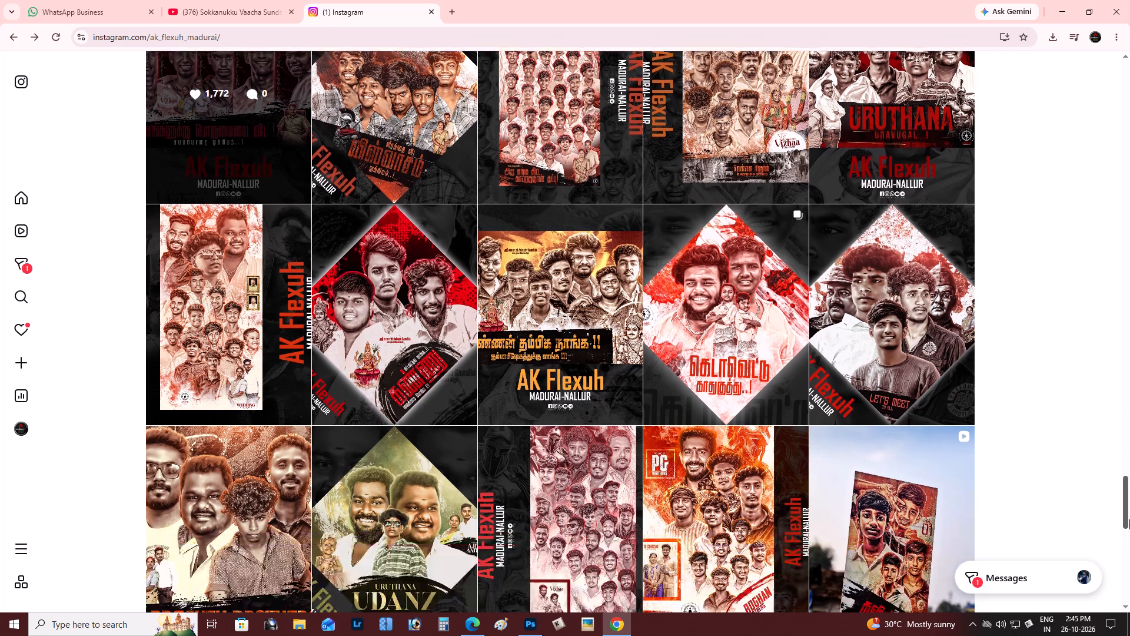
pyautogui.moveTo(1129, 519); pyautogui.dragTo(1129, 528)
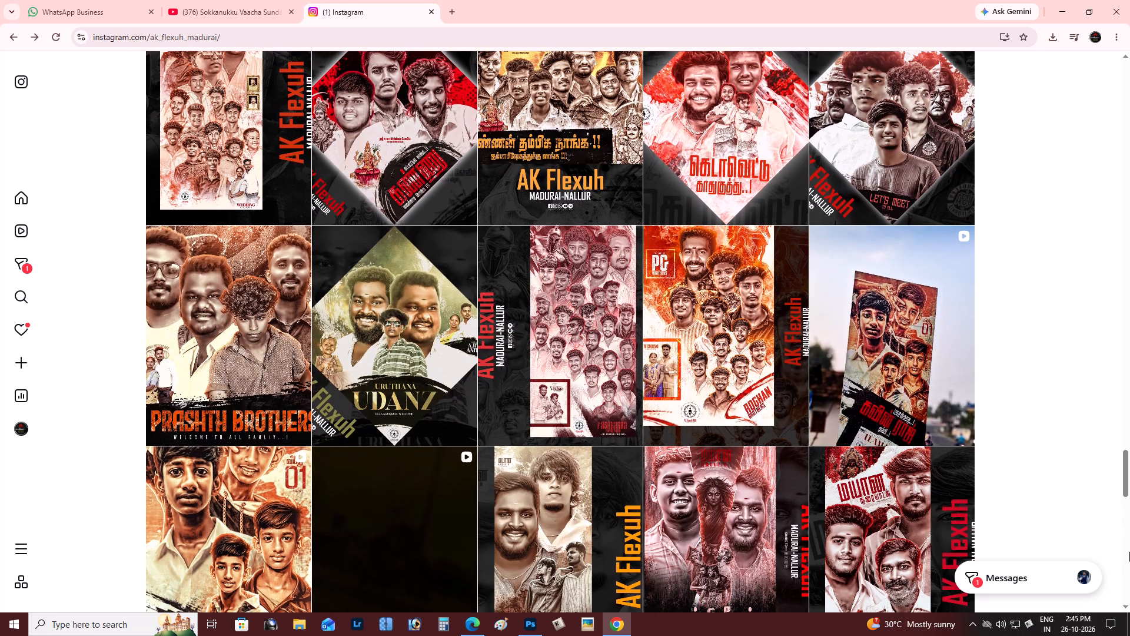
pyautogui.scroll(-2, 583, 426)
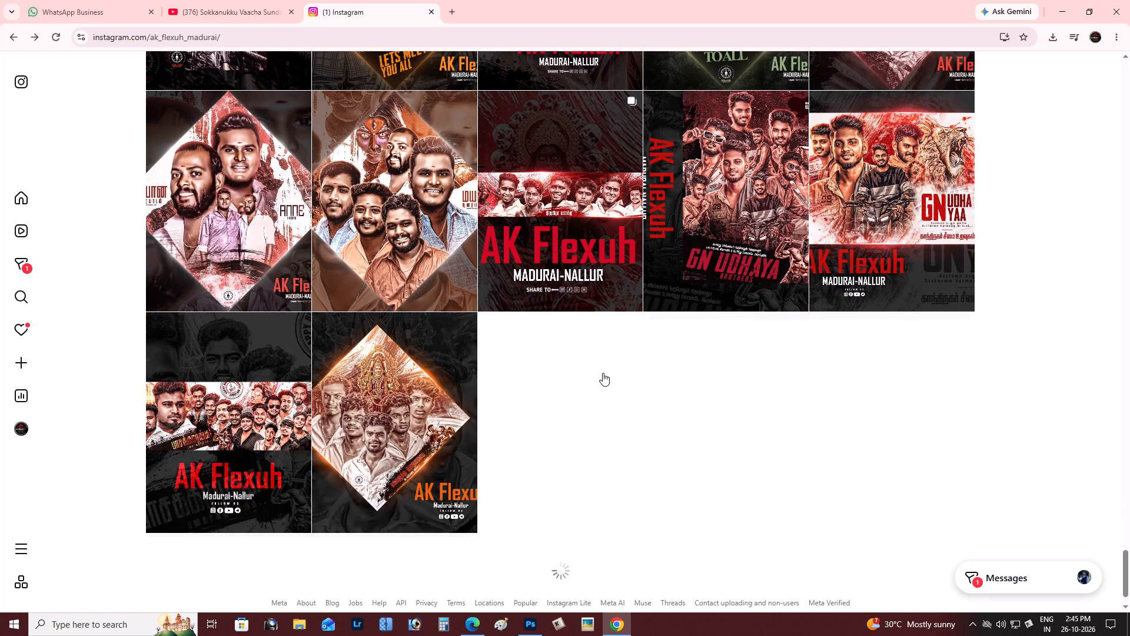
pyautogui.click(731, 226)
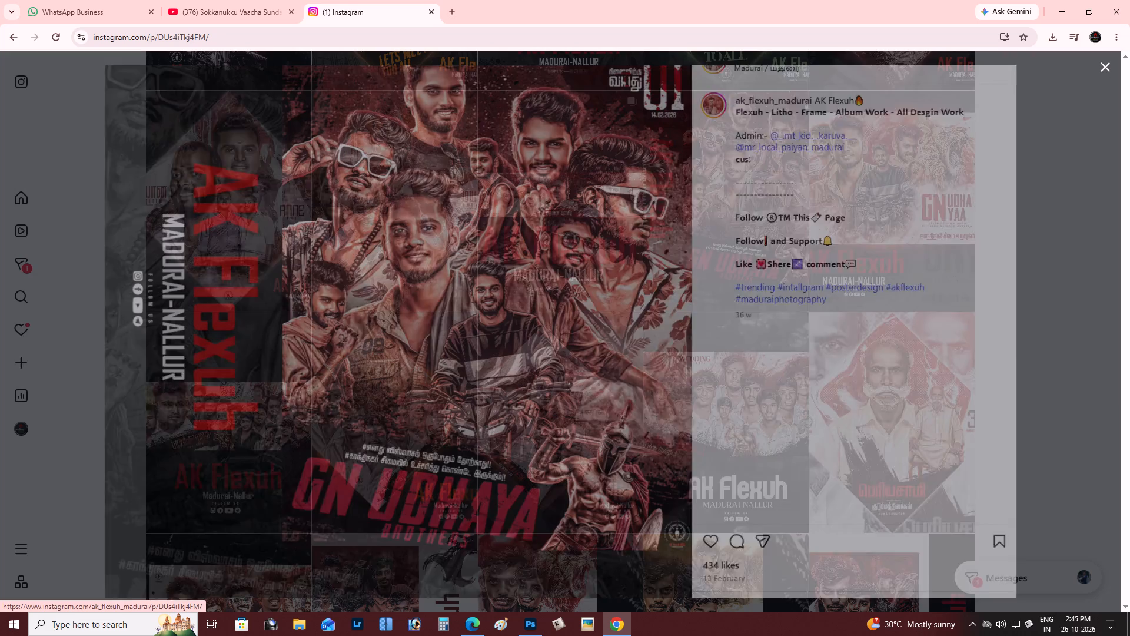
pyautogui.click(1021, 173)
pyautogui.scroll(-1, 613, 333)
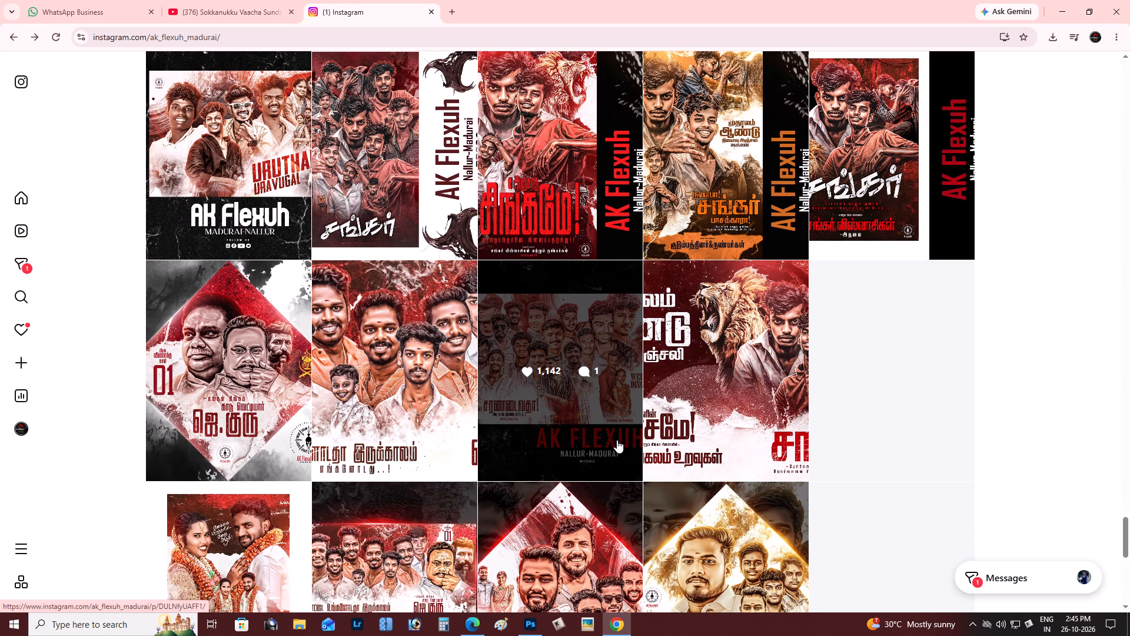
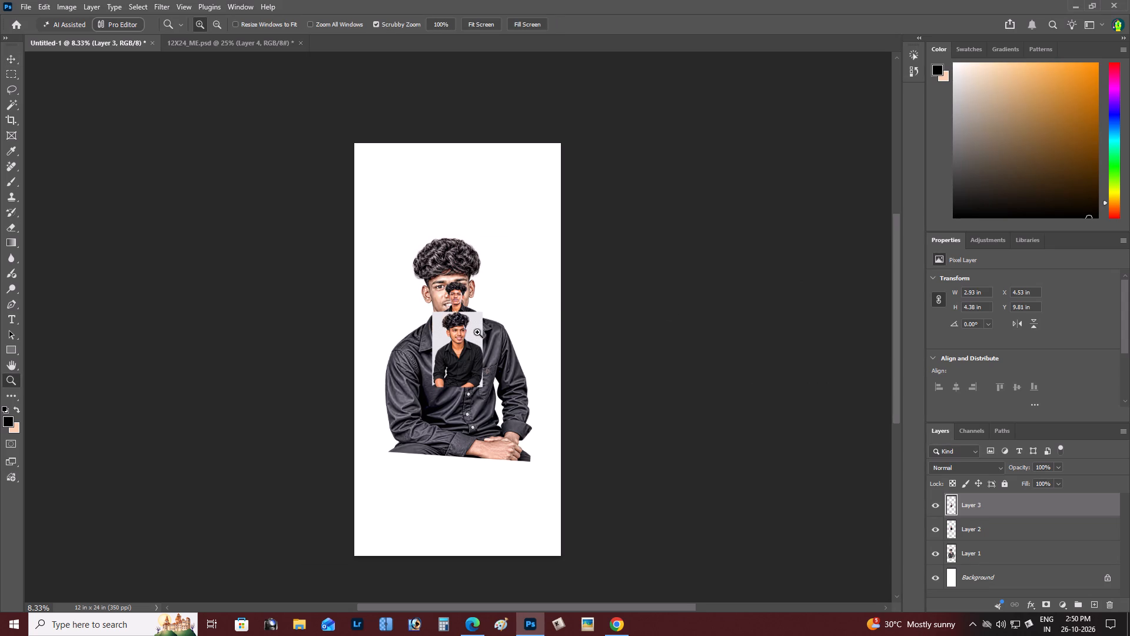
# Select the subject on Layer 3, the small smiling man in the black shirt, apart from his checkered background.
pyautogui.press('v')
pyautogui.click(495, 591)
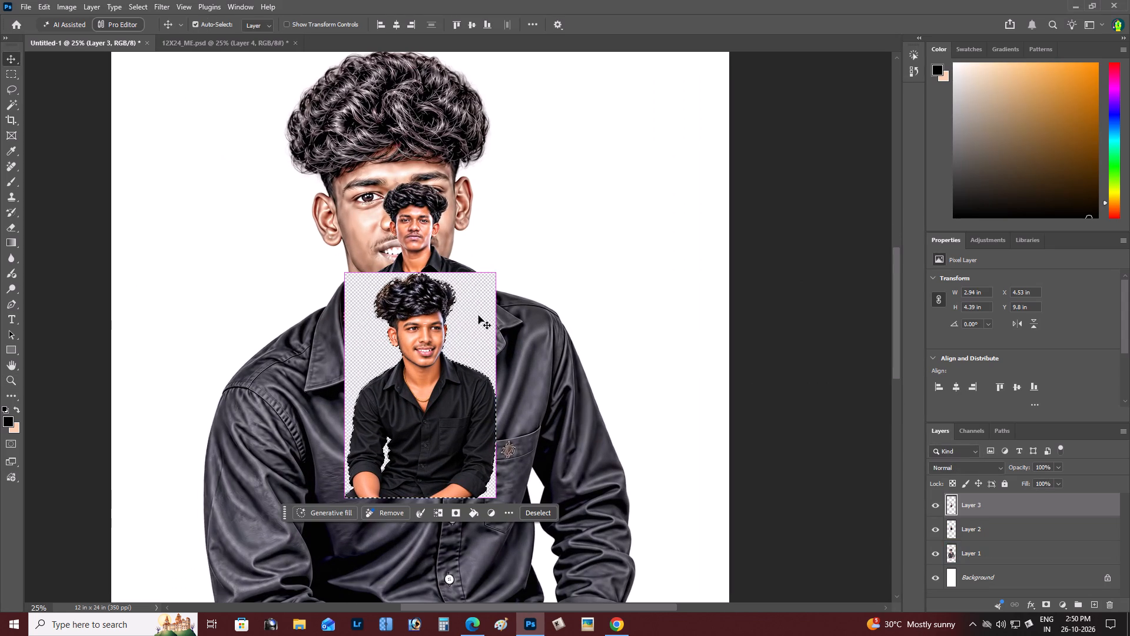
# Replace the checkerboard-background image with only the selected smiling man, and place him beside the other small man.
pyautogui.hotkey('ctrl', 'x')
pyautogui.press('BackSpace')
pyautogui.hotkey('ctrl', 'v')
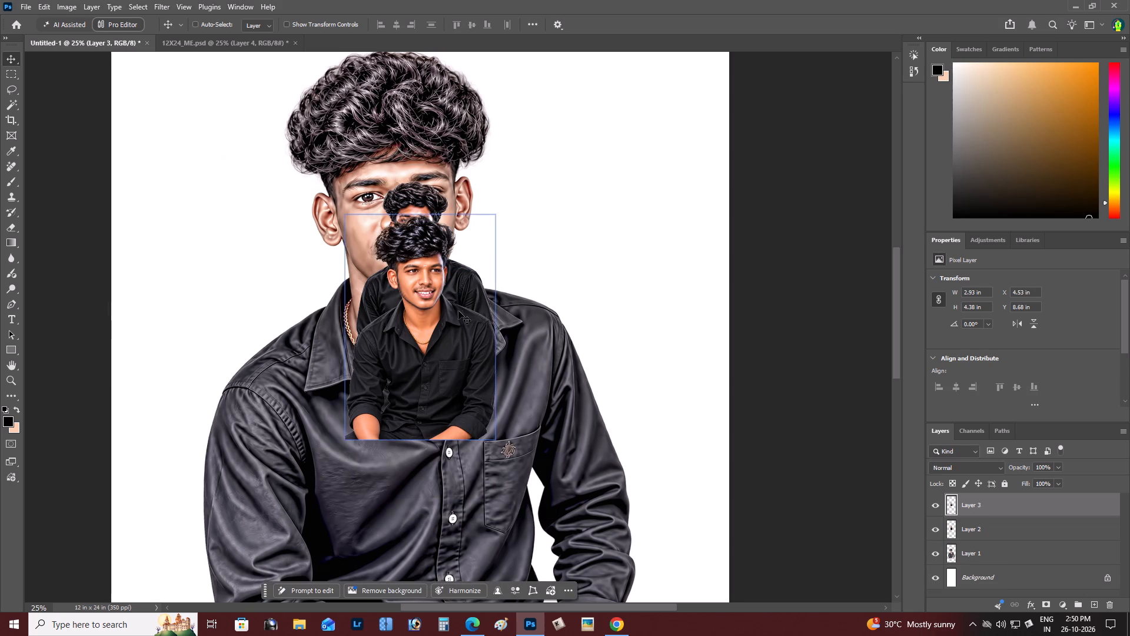
pyautogui.moveTo(463, 309); pyautogui.dragTo(589, 257)
pyautogui.hotkey('ctrl', '-')
pyautogui.hotkey('ctrl', '0')
# Make the Background layer of the untitled 12 x 24 in document active.
pyautogui.rightClick(533, 189)
pyautogui.click(543, 194)
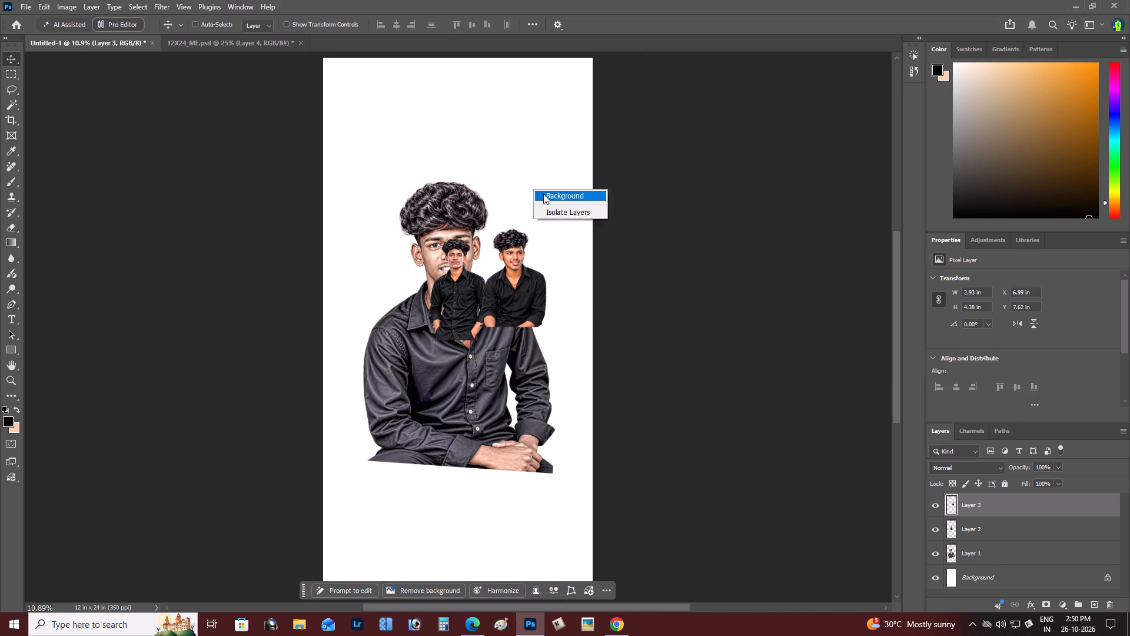
pyautogui.rightClick(526, 178)
pyautogui.click(542, 186)
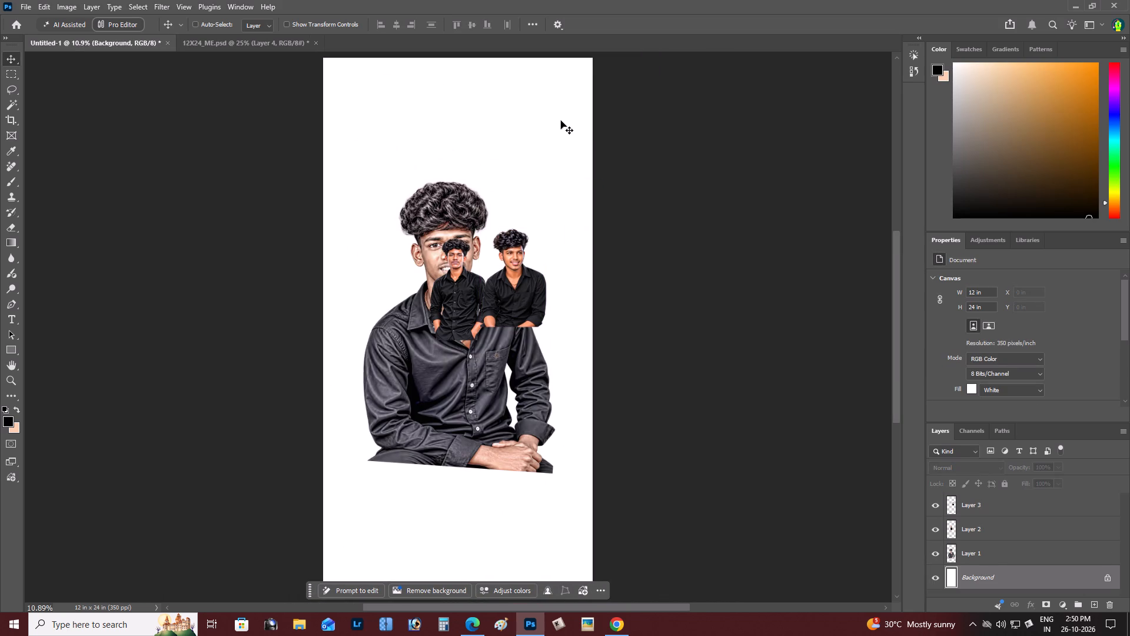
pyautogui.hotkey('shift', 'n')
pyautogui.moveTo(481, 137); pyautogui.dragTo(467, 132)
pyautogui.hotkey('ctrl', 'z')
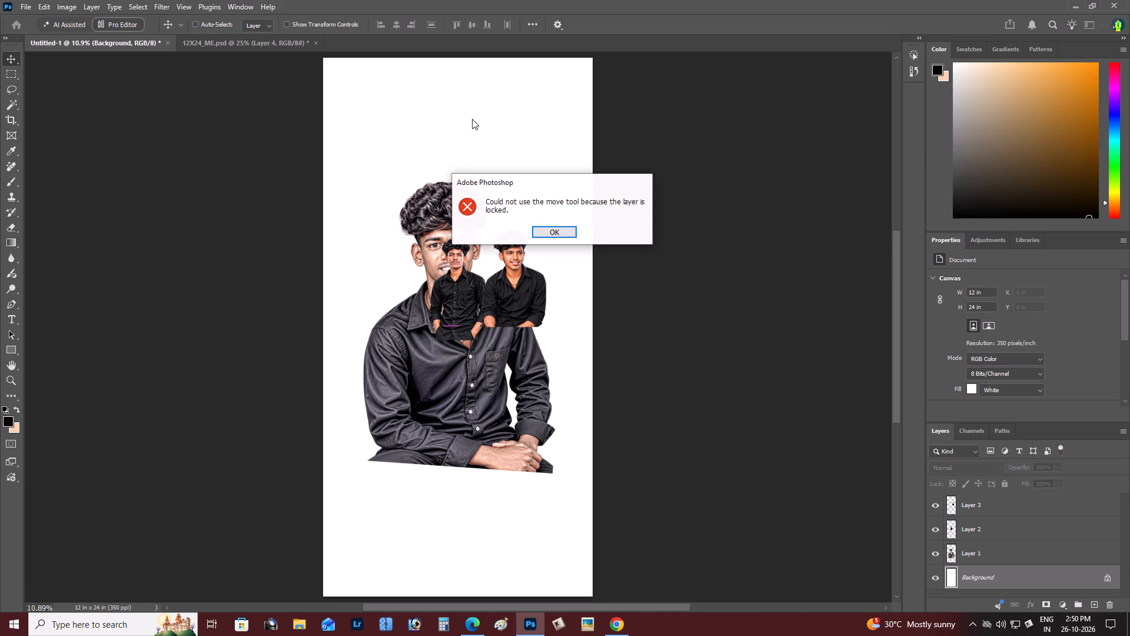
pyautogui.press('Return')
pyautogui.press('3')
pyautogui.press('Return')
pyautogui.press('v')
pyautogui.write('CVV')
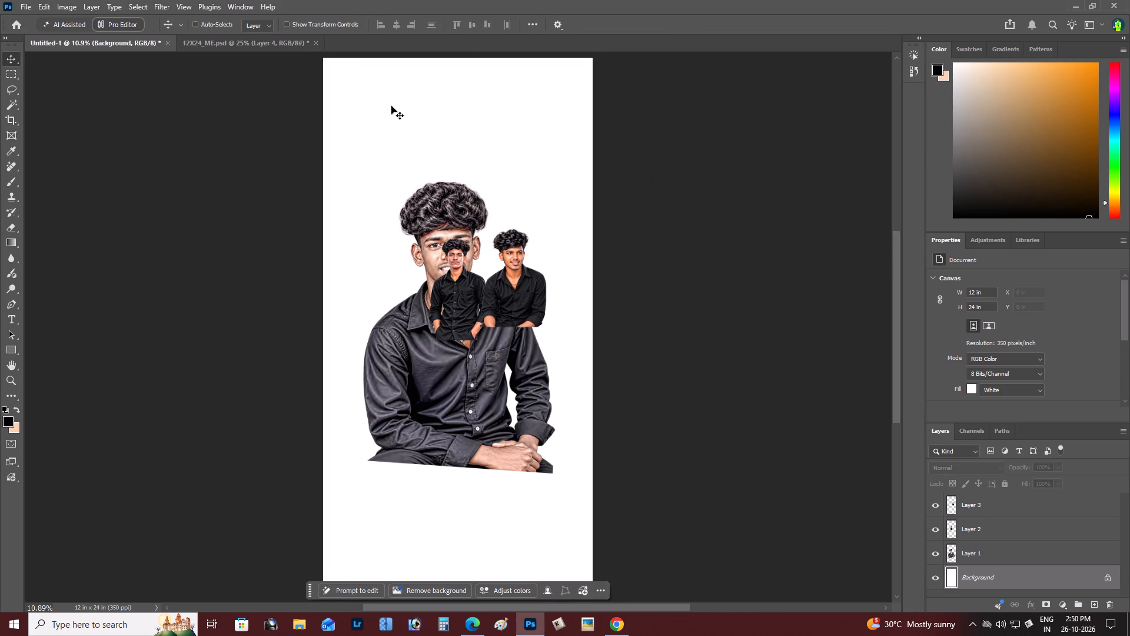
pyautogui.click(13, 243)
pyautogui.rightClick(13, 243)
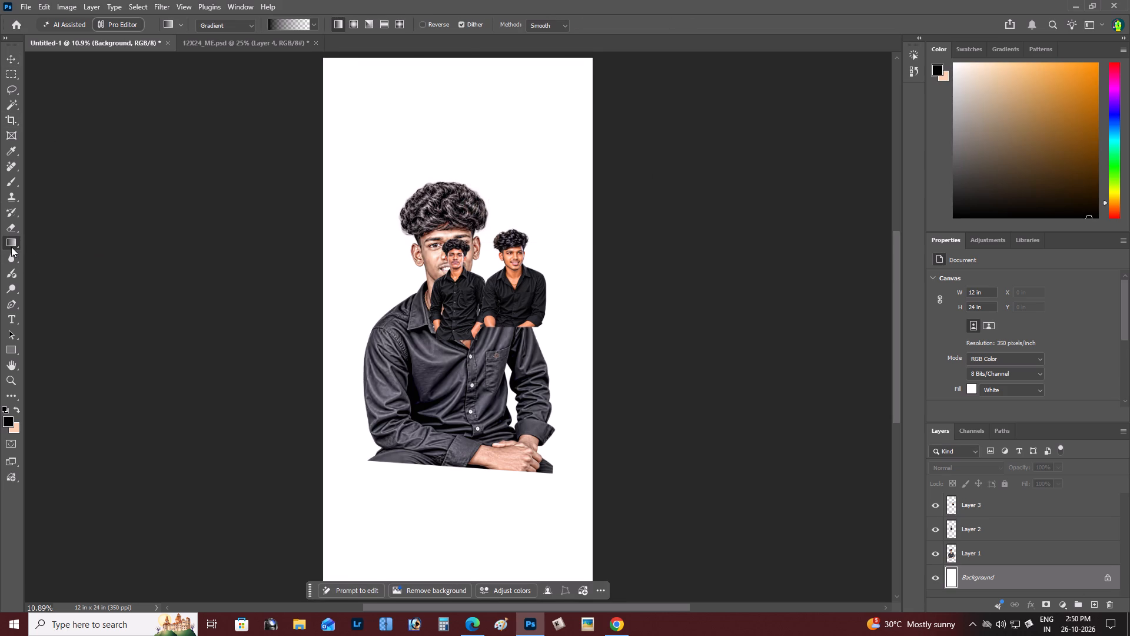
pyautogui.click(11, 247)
# Draw a black rectangle about 7.61 x 16.69 in directly above the Background layer, behind the men.
pyautogui.click(14, 353)
pyautogui.rightClick(11, 351)
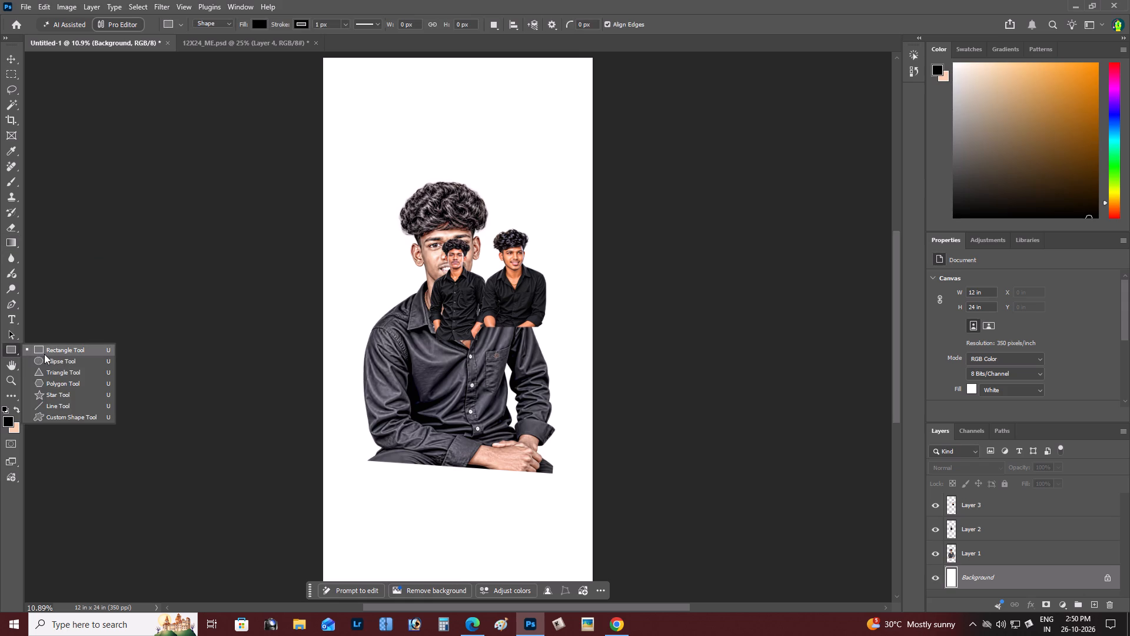
pyautogui.click(44, 354)
pyautogui.moveTo(364, 82); pyautogui.dragTo(462, 276)
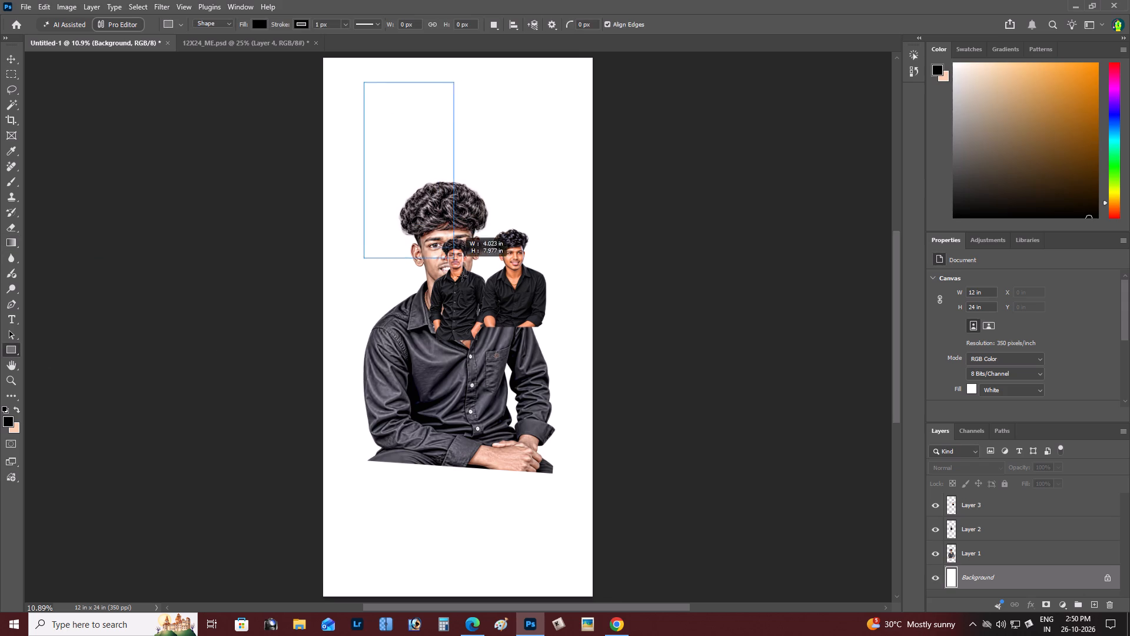
pyautogui.moveTo(462, 276); pyautogui.dragTo(535, 456)
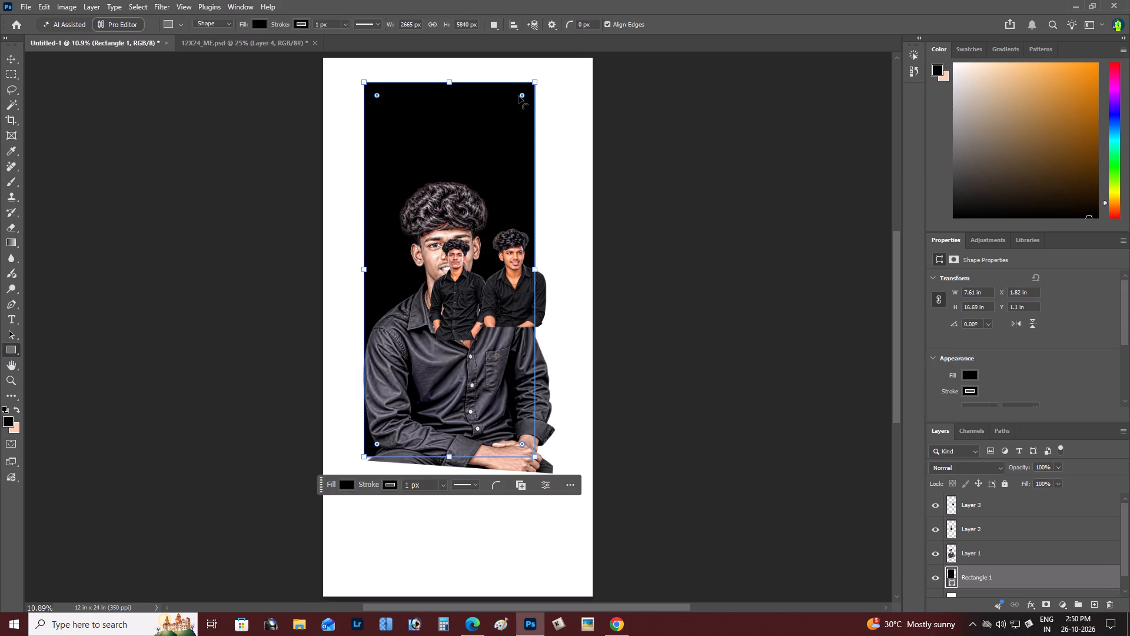
# Round all four corners of the black rectangle and shift it slightly on the canvas.
pyautogui.keyDown('ctrl'); pyautogui.moveTo(521, 95); pyautogui.dragTo(513, 101); pyautogui.keyUp('ctrl')
pyautogui.keyDown('alt'); pyautogui.moveTo(513, 104); pyautogui.dragTo(507, 104); pyautogui.keyUp('alt')
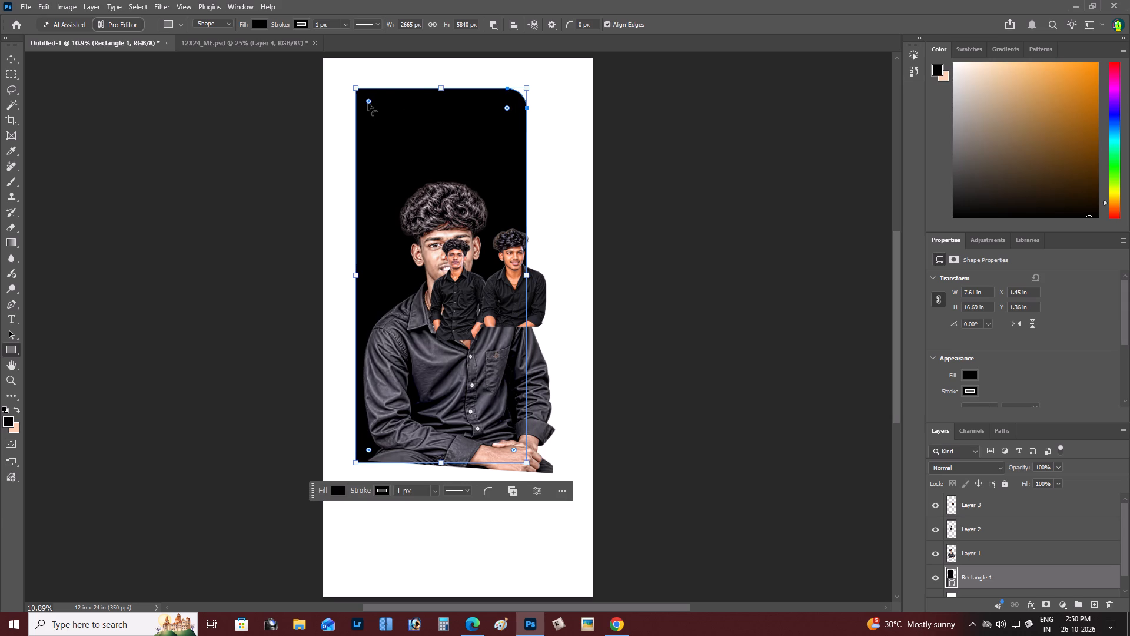
pyautogui.keyDown('alt'); pyautogui.moveTo(368, 103); pyautogui.dragTo(375, 104); pyautogui.keyUp('alt')
pyautogui.keyDown('alt'); pyautogui.click(375, 104); pyautogui.keyUp('alt')
pyautogui.keyDown('alt'); pyautogui.click(369, 450); pyautogui.keyUp('alt')
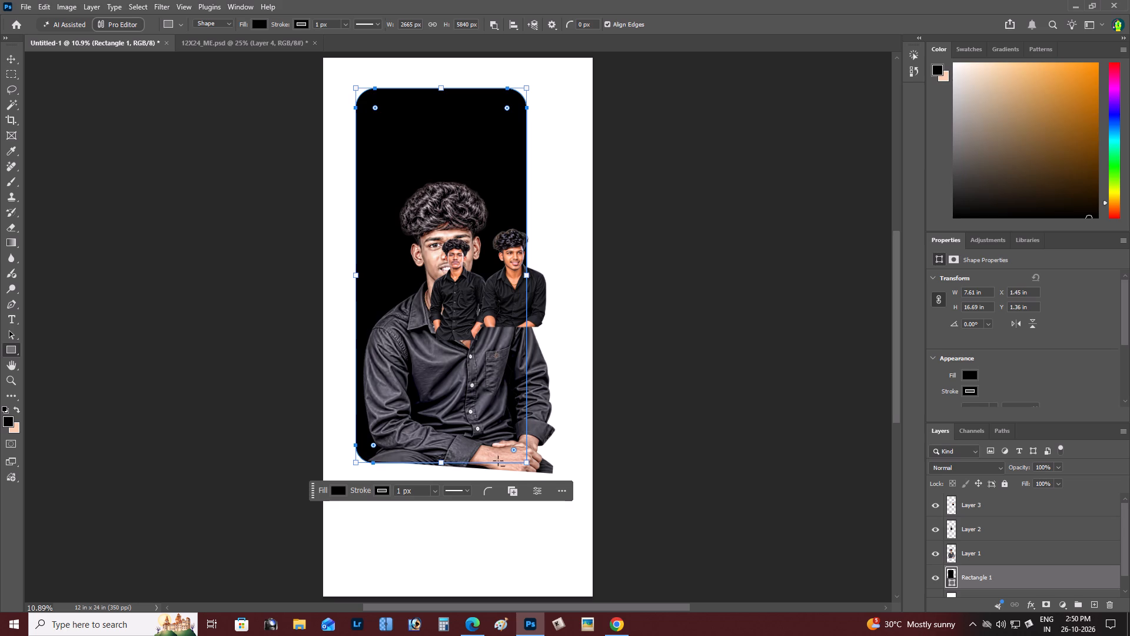
pyautogui.keyDown('alt'); pyautogui.moveTo(510, 449); pyautogui.dragTo(504, 445); pyautogui.keyUp('alt')
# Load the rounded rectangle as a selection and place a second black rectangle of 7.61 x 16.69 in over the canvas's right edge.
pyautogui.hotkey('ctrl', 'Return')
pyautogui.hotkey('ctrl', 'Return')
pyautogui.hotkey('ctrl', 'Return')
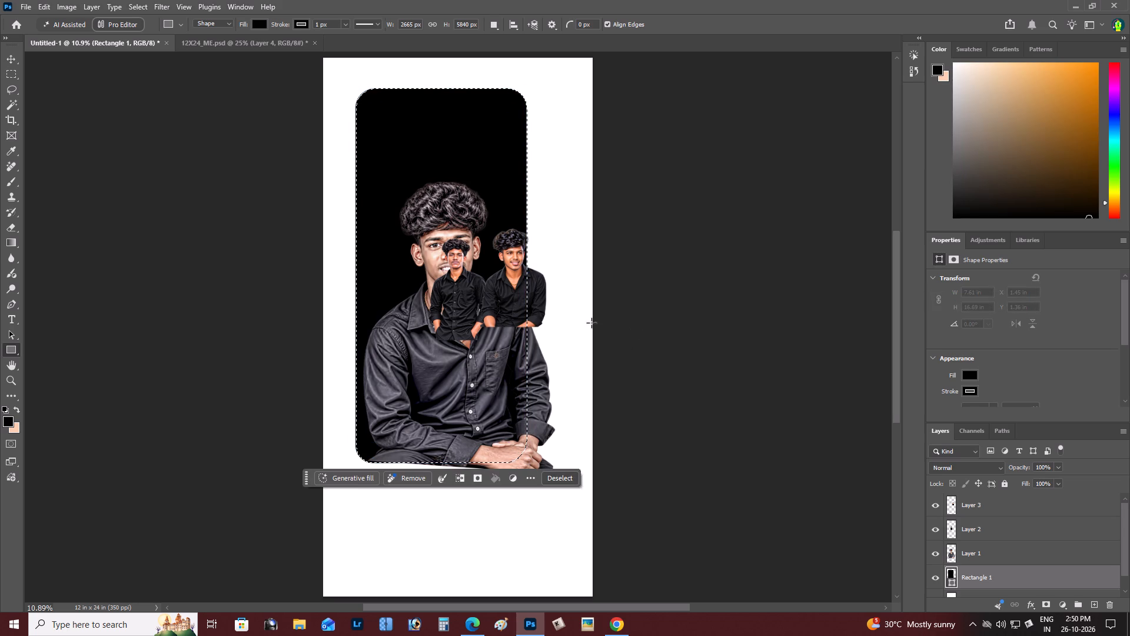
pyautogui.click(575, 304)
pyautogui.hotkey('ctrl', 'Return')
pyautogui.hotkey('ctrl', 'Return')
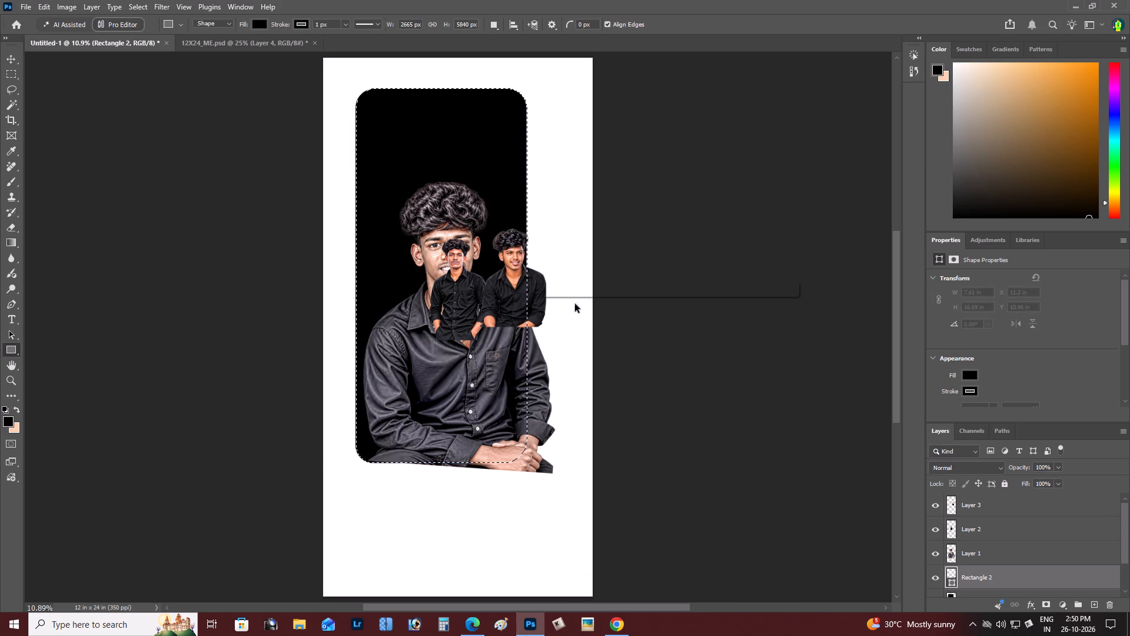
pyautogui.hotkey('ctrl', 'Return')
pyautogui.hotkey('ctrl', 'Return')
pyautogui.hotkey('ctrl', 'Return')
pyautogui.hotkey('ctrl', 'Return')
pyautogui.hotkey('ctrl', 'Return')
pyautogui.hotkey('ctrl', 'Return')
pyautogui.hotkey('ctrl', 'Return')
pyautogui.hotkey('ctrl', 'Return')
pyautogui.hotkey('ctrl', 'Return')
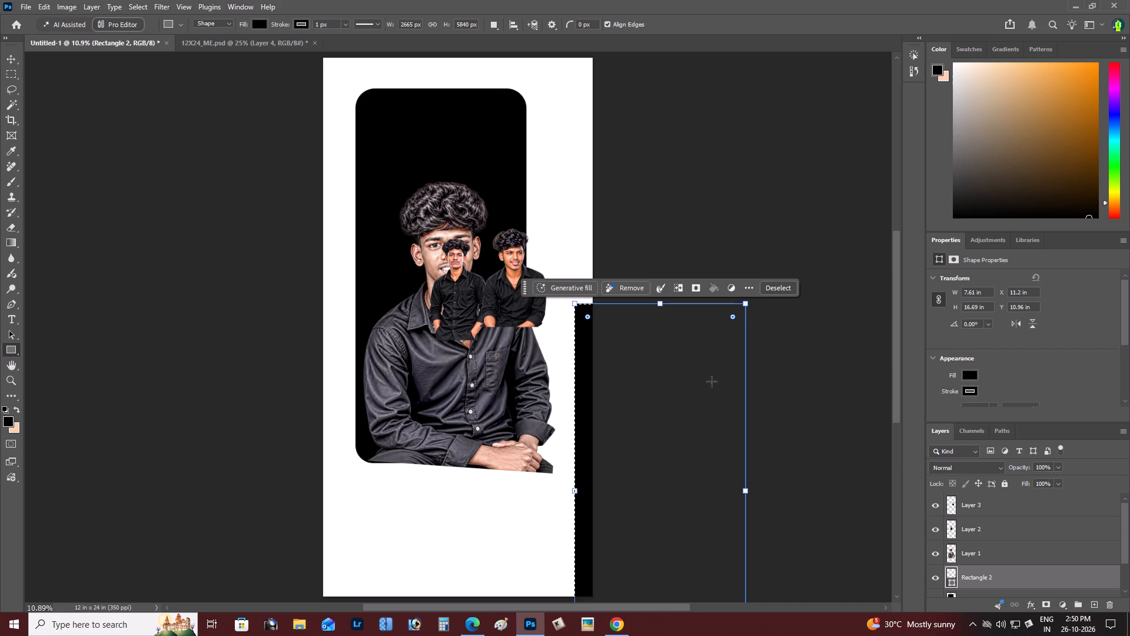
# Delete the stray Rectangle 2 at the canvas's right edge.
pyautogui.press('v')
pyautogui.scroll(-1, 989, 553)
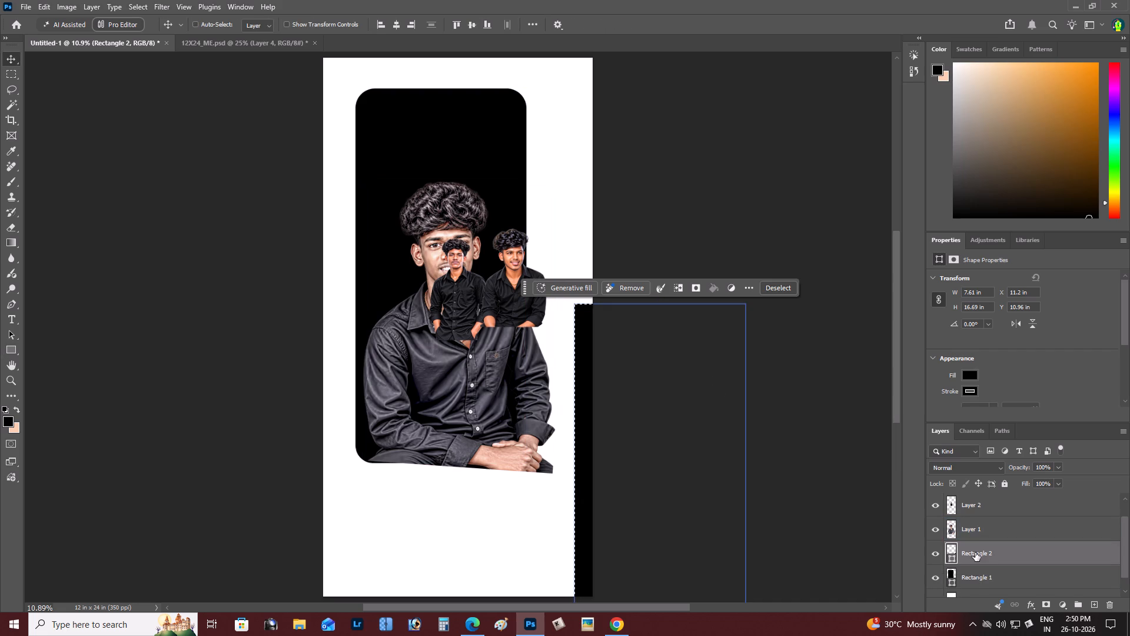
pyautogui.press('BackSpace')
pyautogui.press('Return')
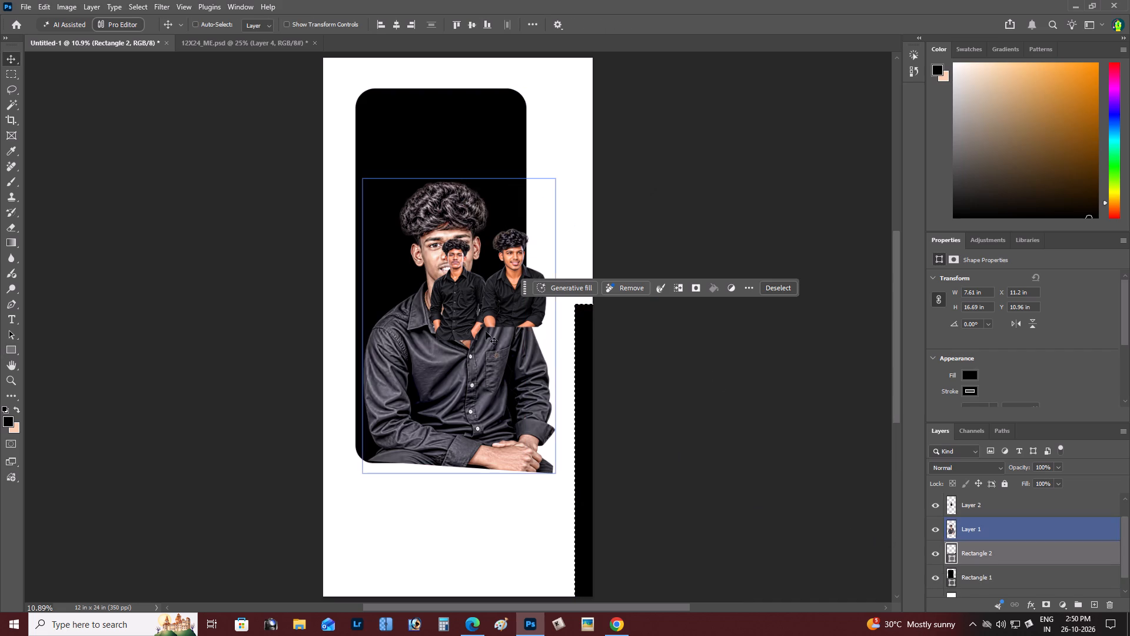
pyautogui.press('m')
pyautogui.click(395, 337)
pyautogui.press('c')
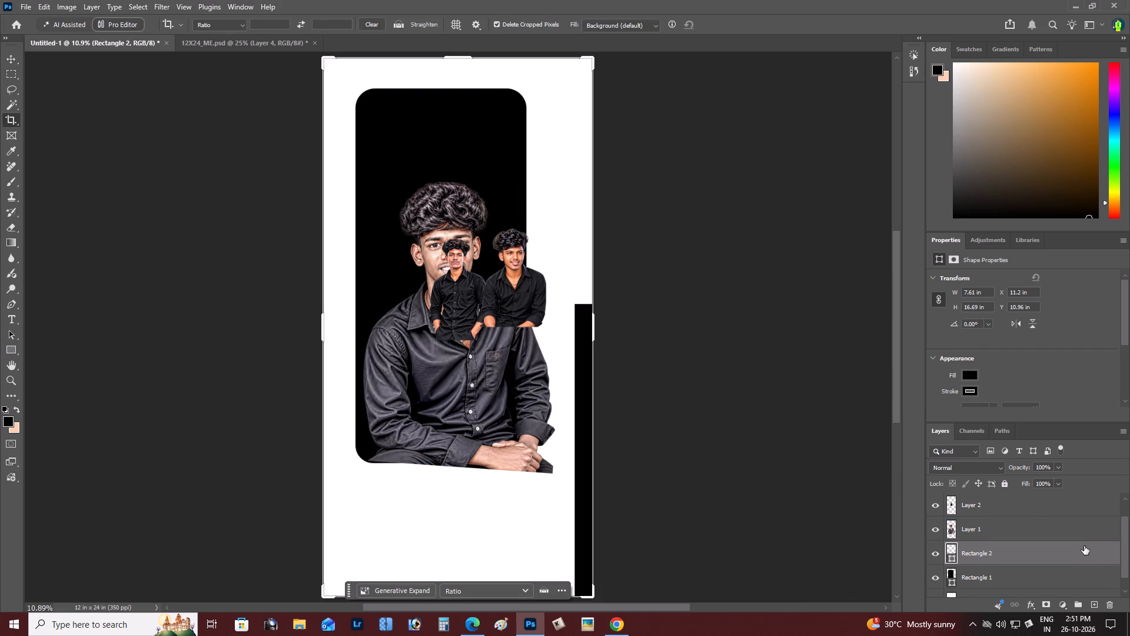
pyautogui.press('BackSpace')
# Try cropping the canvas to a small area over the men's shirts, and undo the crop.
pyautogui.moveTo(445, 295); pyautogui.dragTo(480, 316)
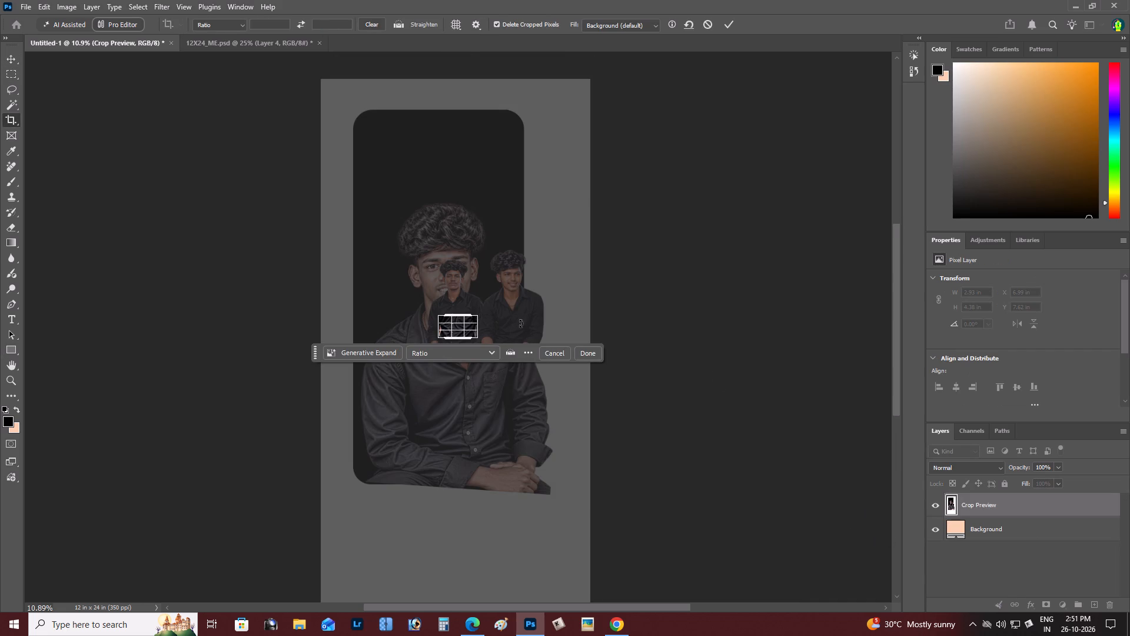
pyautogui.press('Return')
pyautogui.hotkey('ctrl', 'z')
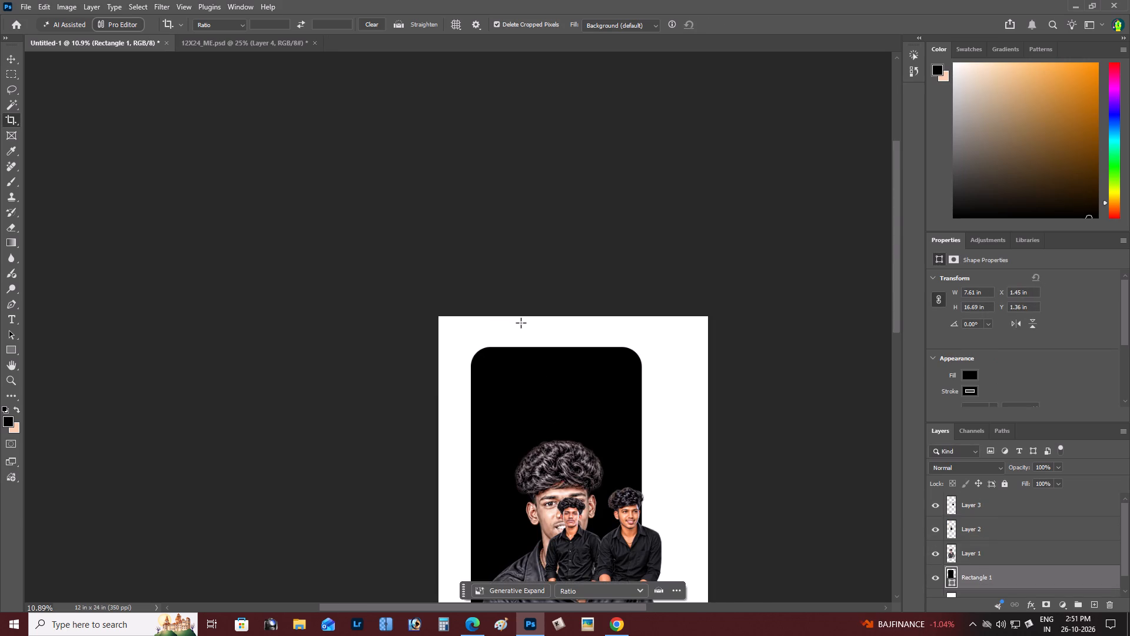
# Move the rounded Rectangle 1 shape toward the centre of the canvas, behind the large man.
pyautogui.press('v')
pyautogui.press('Tab')
pyautogui.press('space')
pyautogui.rightClick(498, 158)
pyautogui.click(507, 162)
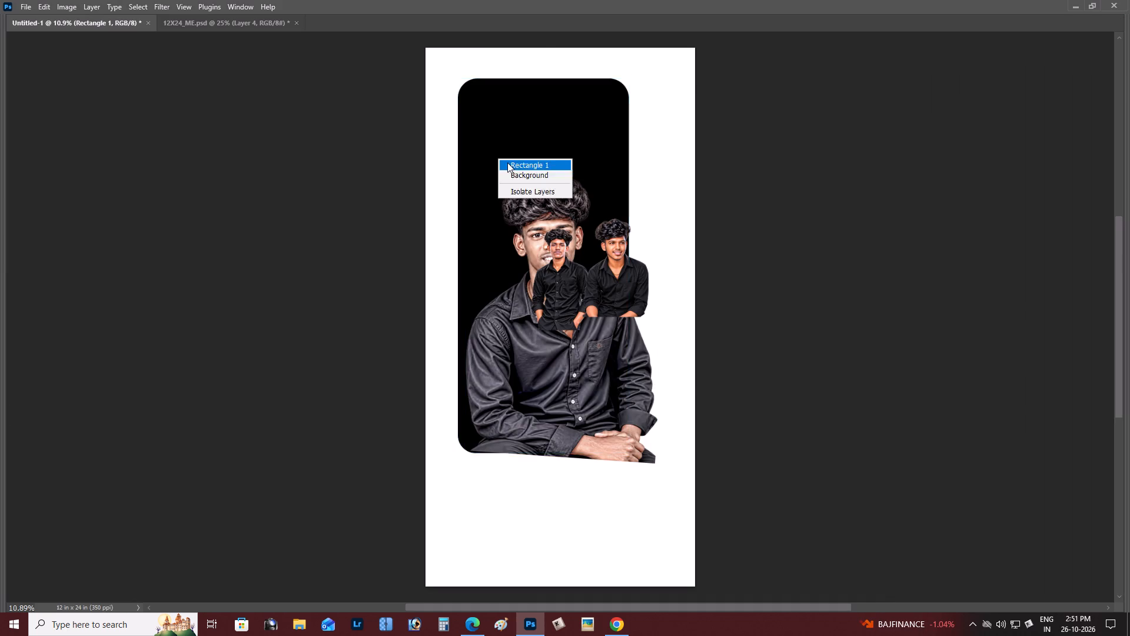
pyautogui.moveTo(508, 163); pyautogui.dragTo(557, 198)
pyautogui.hotkey('ctrl', '-')
pyautogui.moveTo(577, 240); pyautogui.dragTo(557, 240)
pyautogui.press('Tab')
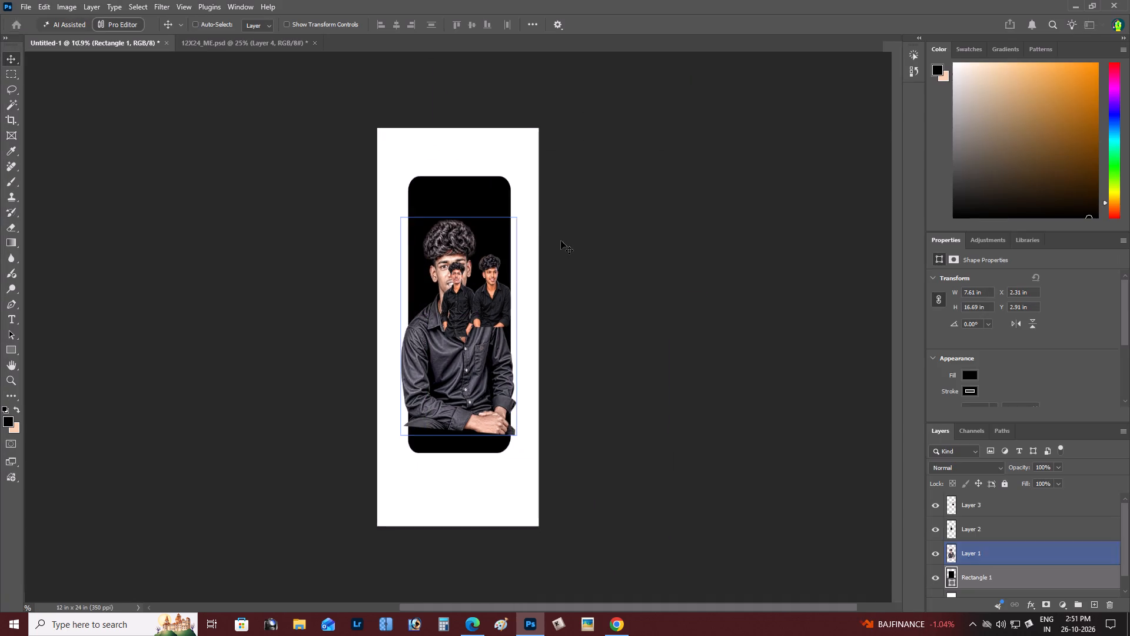
# Scale the rounded black rectangle to about 10.29 x 22.56 in and move it down inside the canvas.
pyautogui.hotkey('ctrl', 't')
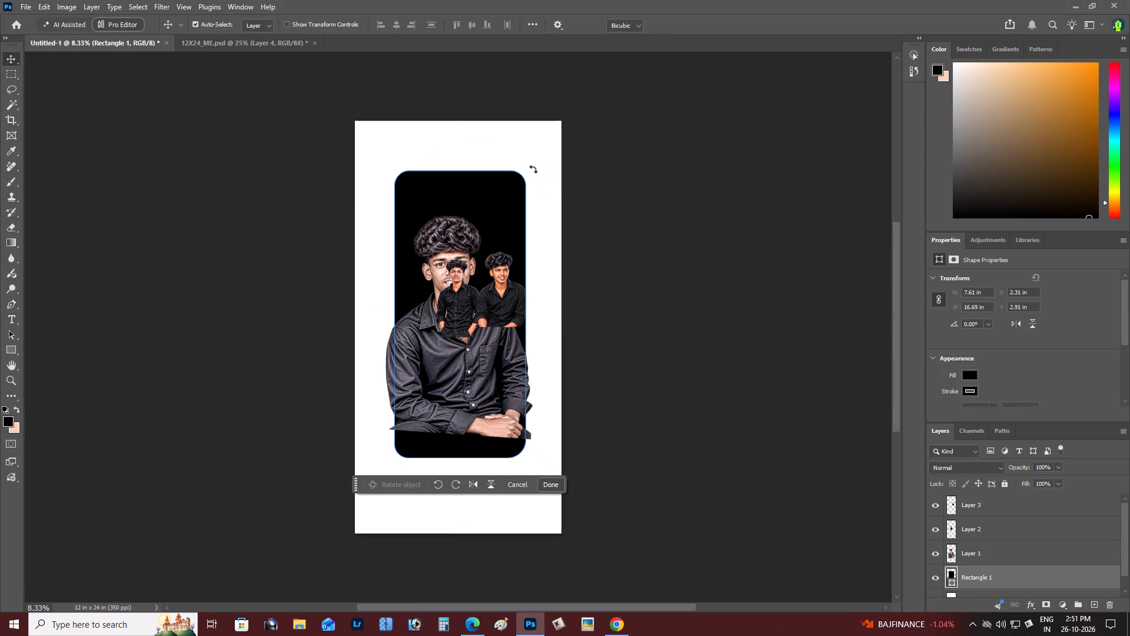
pyautogui.keyDown('alt'); pyautogui.moveTo(527, 170); pyautogui.dragTo(624, 153); pyautogui.keyUp('alt')
pyautogui.press('Return')
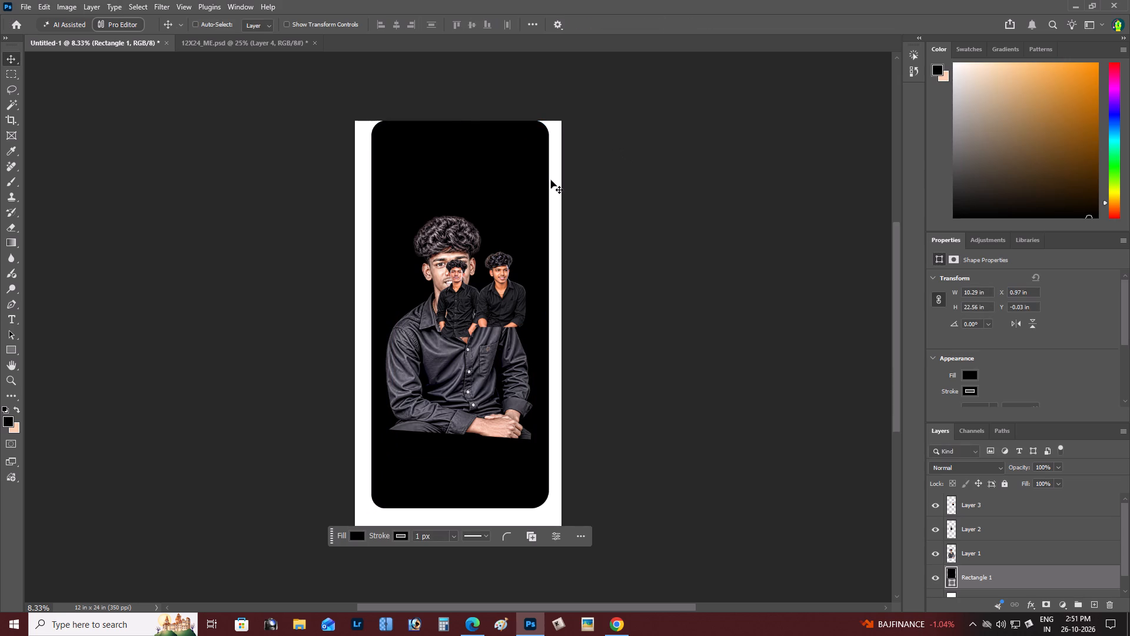
pyautogui.moveTo(537, 177); pyautogui.dragTo(538, 191)
# Enlarge the rounded black rectangle further to about 11.03 x 24.17 in, leaving a narrow white margin at its top.
pyautogui.press('z')
pyautogui.click(481, 168)
pyautogui.press('v')
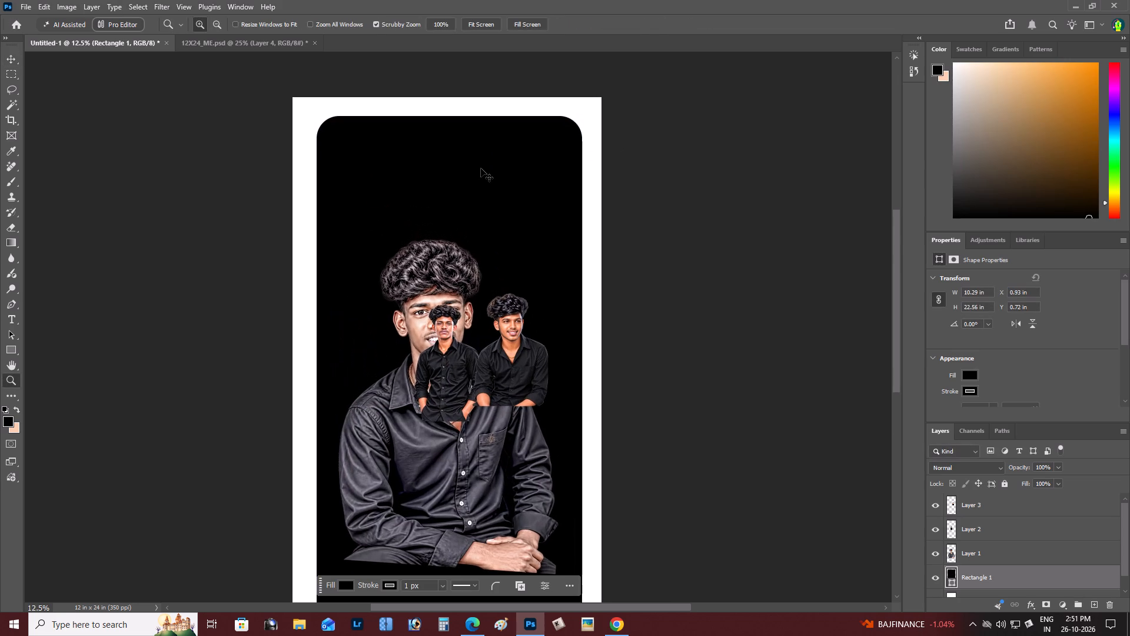
pyautogui.hotkey('ctrl', 't')
pyautogui.keyDown('alt'); pyautogui.moveTo(586, 114); pyautogui.dragTo(620, 105); pyautogui.keyUp('alt')
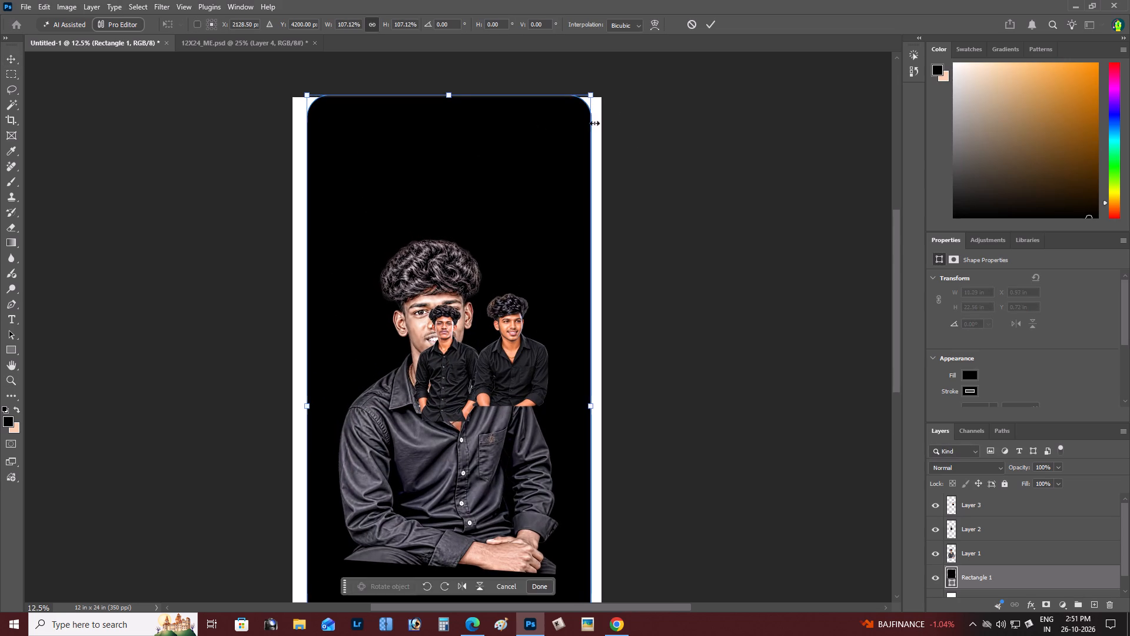
pyautogui.moveTo(447, 193); pyautogui.dragTo(448, 211)
pyautogui.press('Return')
pyautogui.hotkey('ctrl', '-')
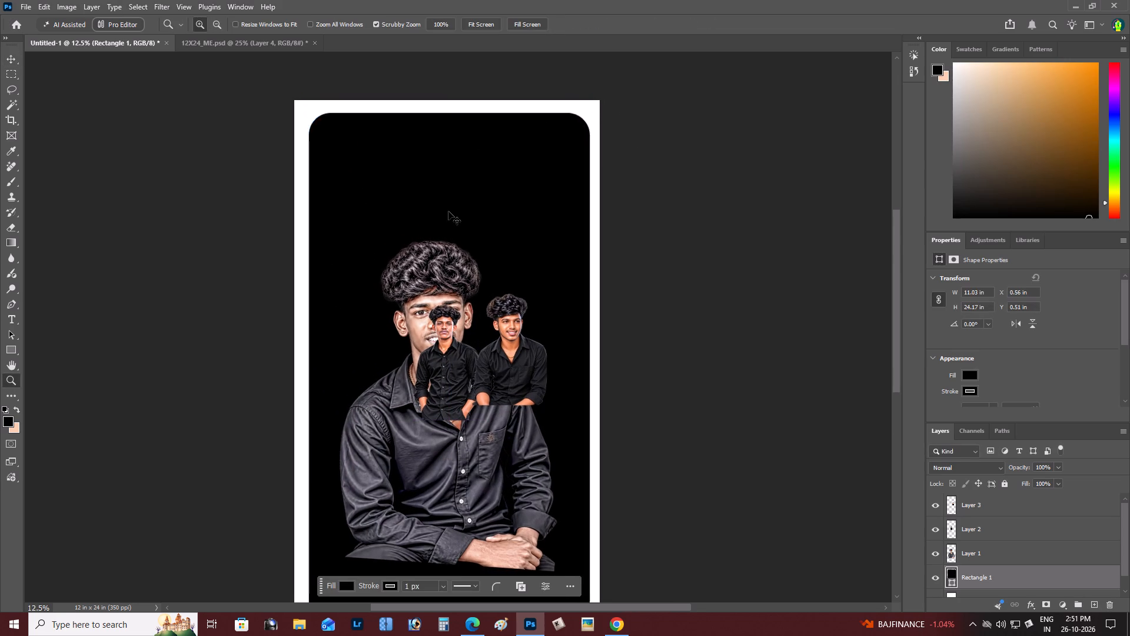
# Centre the rounded black rectangle horizontally on the whole canvas and clear the selection.
pyautogui.hotkey('ctrl', 'a')
pyautogui.press('Tab')
pyautogui.press('Tab')
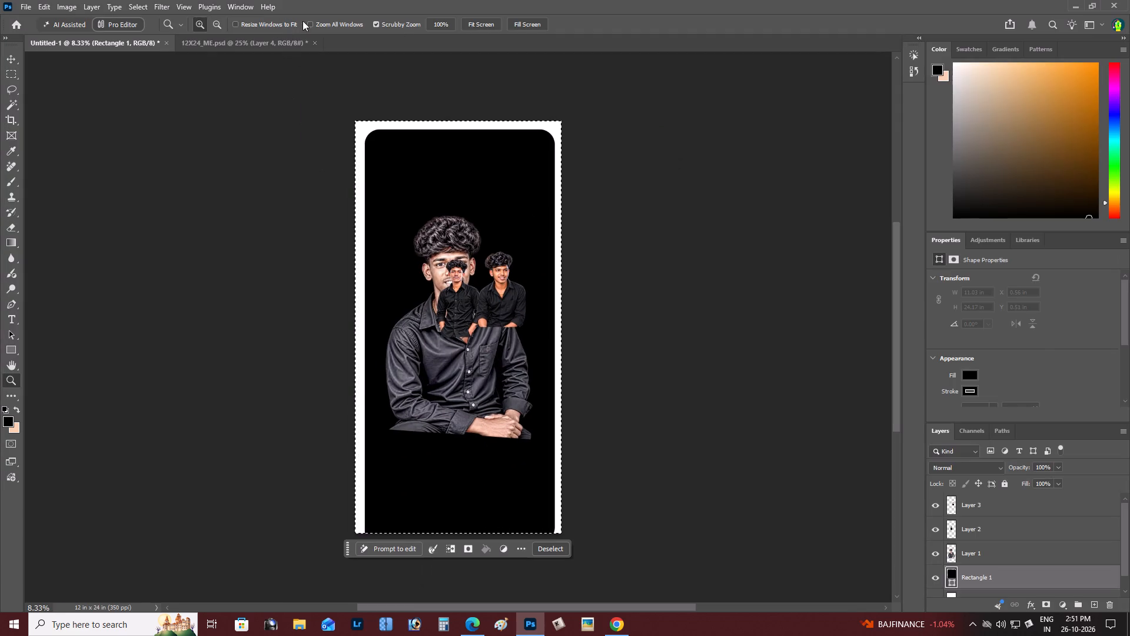
pyautogui.press('v')
pyautogui.press('v')
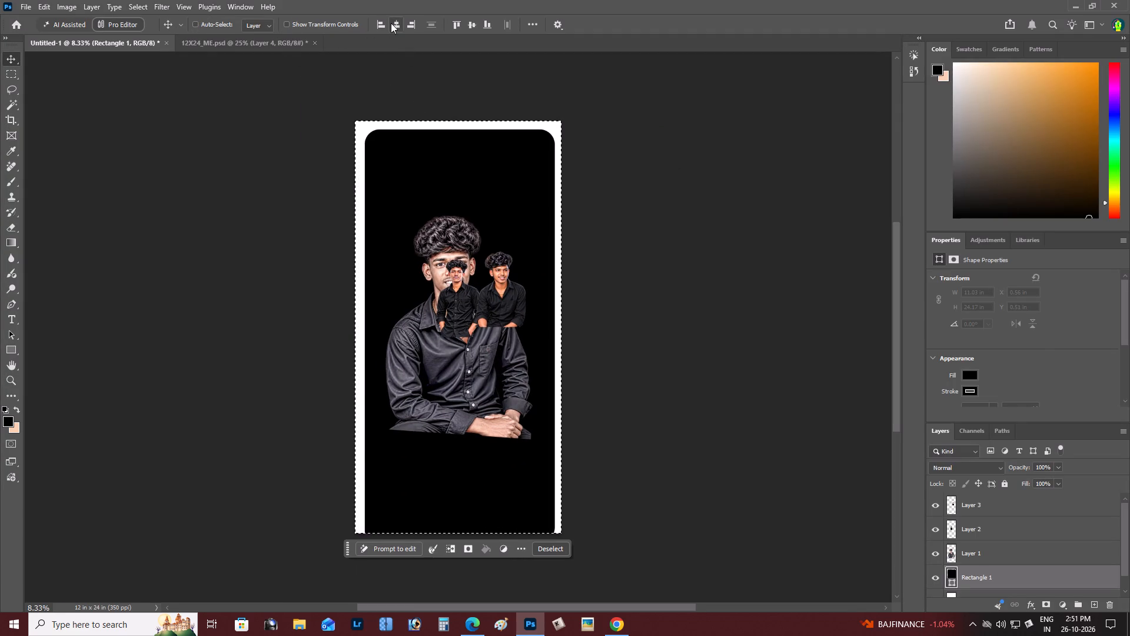
pyautogui.click(391, 23)
pyautogui.press('Tab')
pyautogui.press('m')
pyautogui.tripleClick(588, 167)
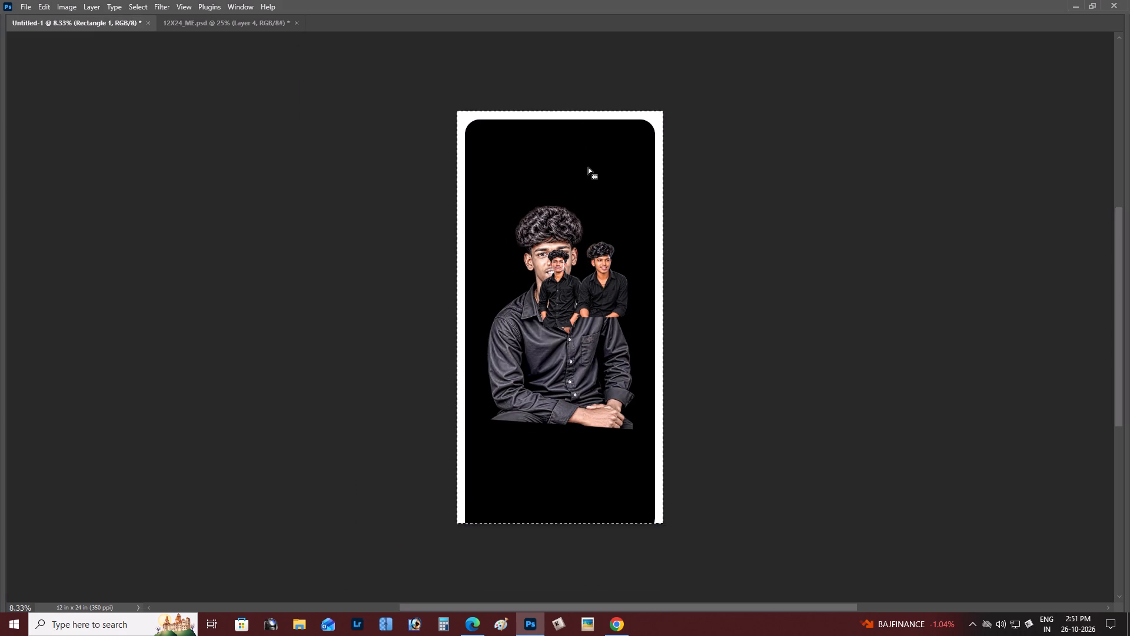
pyautogui.doubleClick(588, 167)
# Copy a full-width strip about 4.49 in tall from the bottom of the Background onto a new layer and bring it to the front.
pyautogui.write('V+')
pyautogui.hotkey('ctrl', '+')
pyautogui.hotkey('ctrl', 'space')
pyautogui.hotkey('ctrl', 'space')
pyautogui.hotkey('ctrl', 'space')
pyautogui.hotkey('ctrl', 'space')
pyautogui.hotkey('ctrl', 'space')
pyautogui.hotkey('ctrl', 'space')
pyautogui.hotkey('ctrl', 'space')
pyautogui.hotkey('ctrl', 'space')
pyautogui.hotkey('ctrl', 'space')
pyautogui.hotkey('ctrl', 'space')
pyautogui.hotkey('ctrl', 'space')
pyautogui.hotkey('ctrl', 'space')
pyautogui.hotkey('ctrl', 'space')
pyautogui.hotkey('ctrl', 'space')
pyautogui.hotkey('ctrl', 'space')
pyautogui.hotkey('ctrl', 'space')
pyautogui.hotkey('ctrl', 'space')
pyautogui.hotkey('ctrl', 'space')
pyautogui.hotkey('ctrl', 'space')
pyautogui.hotkey('ctrl', 'space')
pyautogui.moveTo(600, 108); pyautogui.dragTo(594, 94)
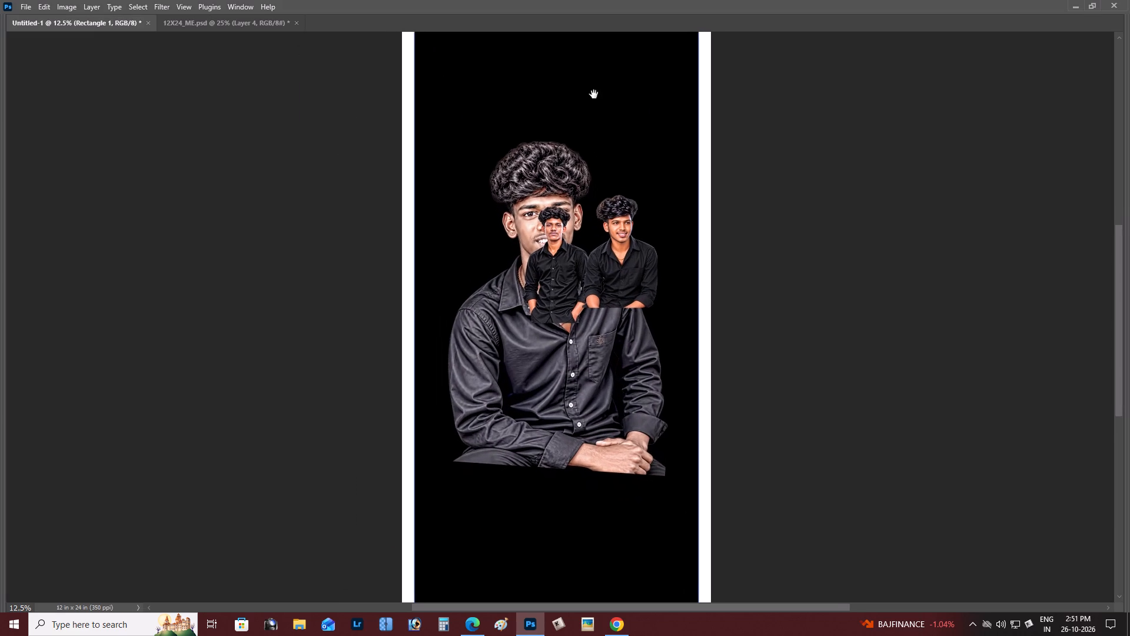
pyautogui.click(617, 277)
pyautogui.moveTo(614, 274); pyautogui.dragTo(614, 221)
pyautogui.click(614, 221)
pyautogui.hotkey('ctrl', '+')
pyautogui.hotkey('ctrl', 'space')
pyautogui.hotkey('ctrl', 'space')
pyautogui.hotkey('ctrl', 'space')
pyautogui.hotkey('ctrl', 'space')
pyautogui.hotkey('ctrl', 'space')
pyautogui.moveTo(626, 294); pyautogui.dragTo(621, 249)
pyautogui.click(621, 248)
pyautogui.rightClick(611, 355)
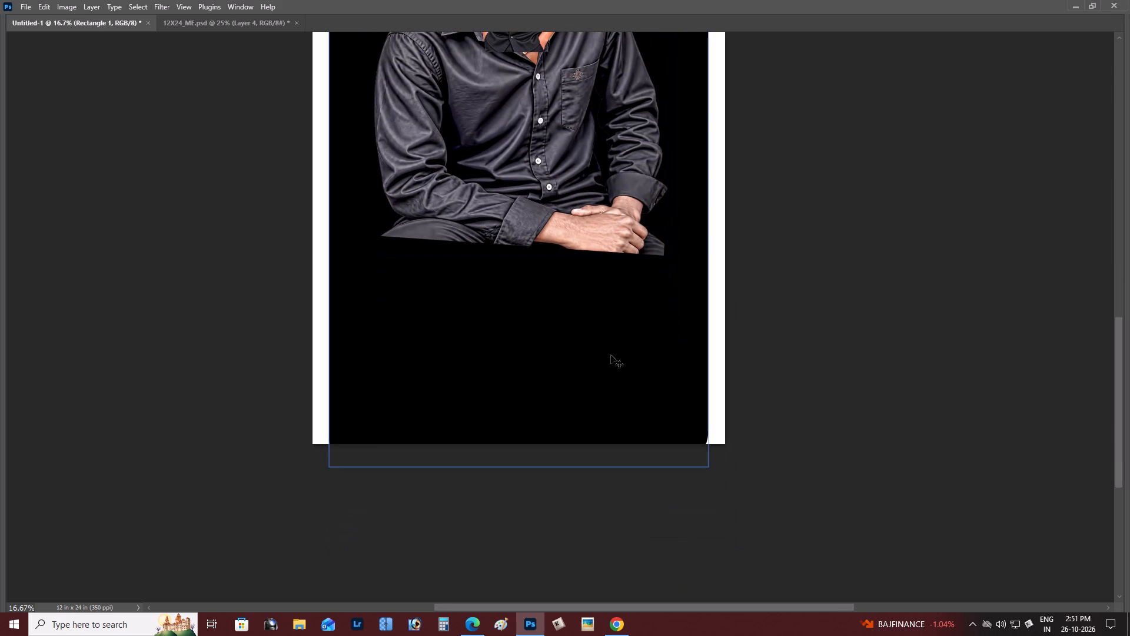
pyautogui.click(630, 370)
pyautogui.press('m')
pyautogui.press('m')
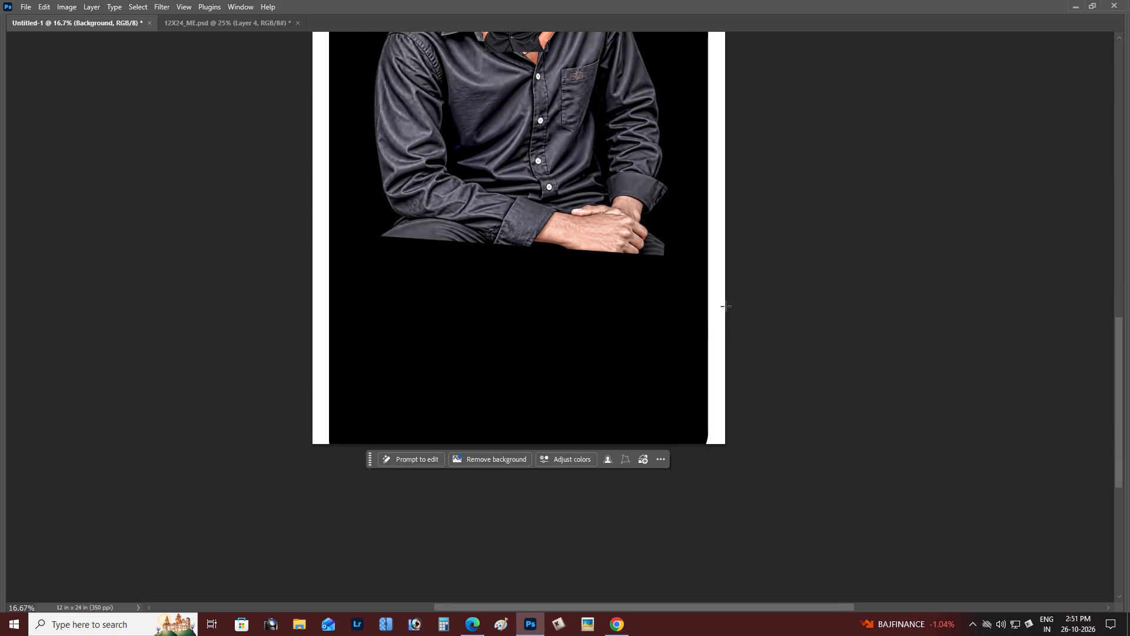
pyautogui.moveTo(735, 290); pyautogui.dragTo(89, 529)
pyautogui.hotkey('ctrl', 'Return')
pyautogui.hotkey('ctrl', 'Return')
pyautogui.hotkey('ctrl', 'Return')
pyautogui.hotkey('ctrl', 'Return')
pyautogui.hotkey('ctrl', 'Return')
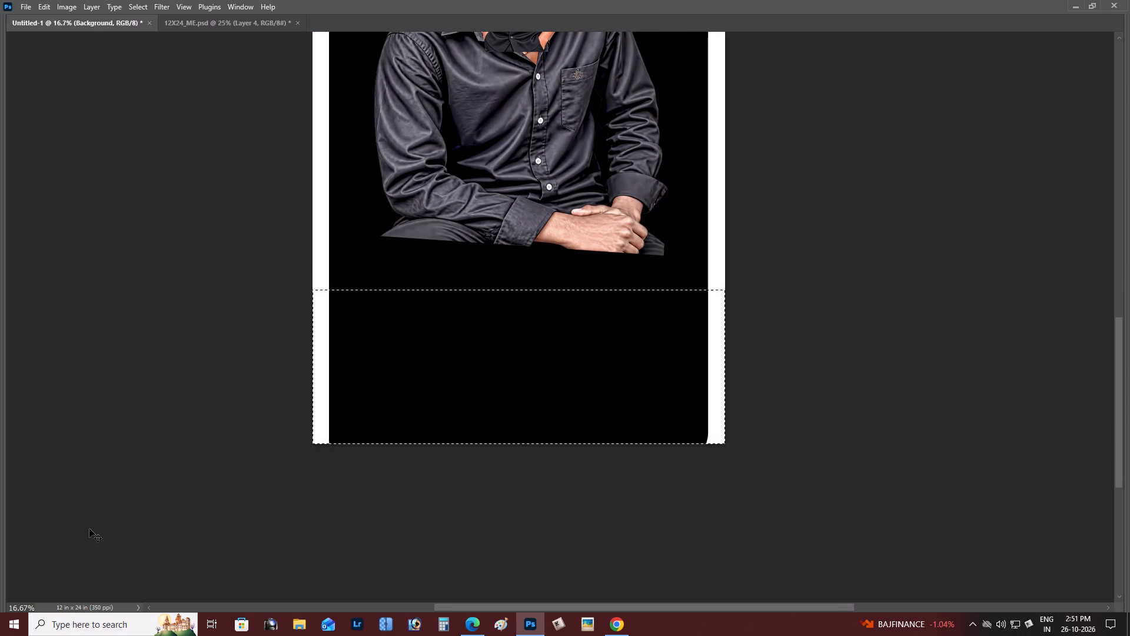
pyautogui.hotkey('ctrl', 'Return')
pyautogui.hotkey('ctrl', 'j')
pyautogui.press('v')
pyautogui.hotkey('ctrl', 'shift', ']')
# Swap the foreground and background colours and fill the bottom strip with the light peach colour.
pyautogui.press('Tab')
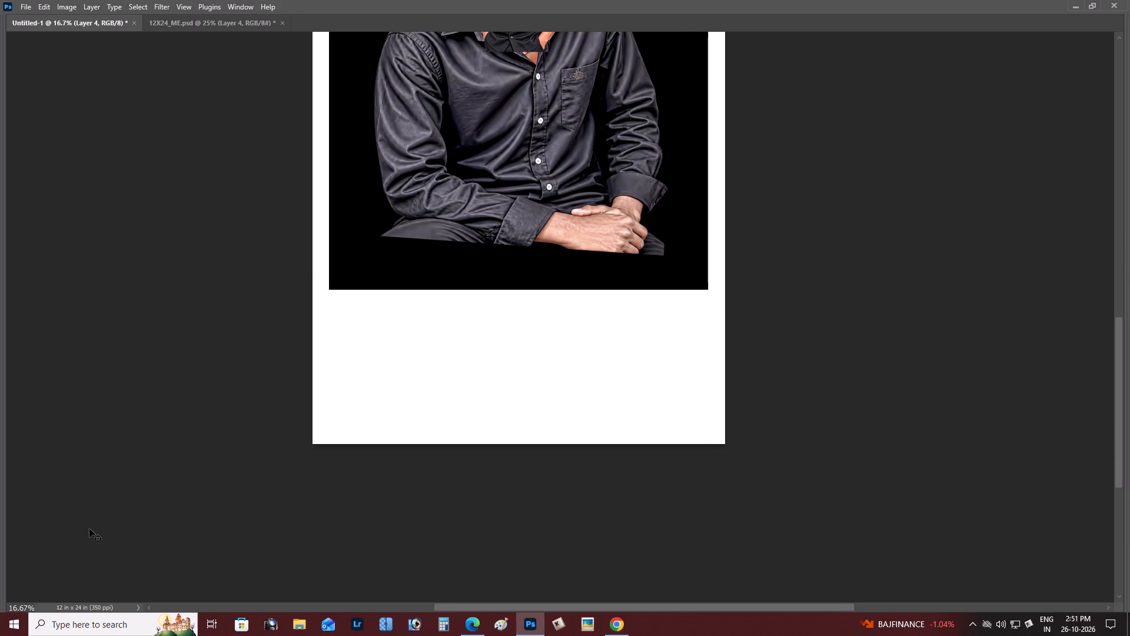
pyautogui.press('Tab')
pyautogui.scroll(4, 212, 554)
pyautogui.hotkey('ctrl', '-')
pyautogui.hotkey('ctrl', '-')
pyautogui.press('Tab')
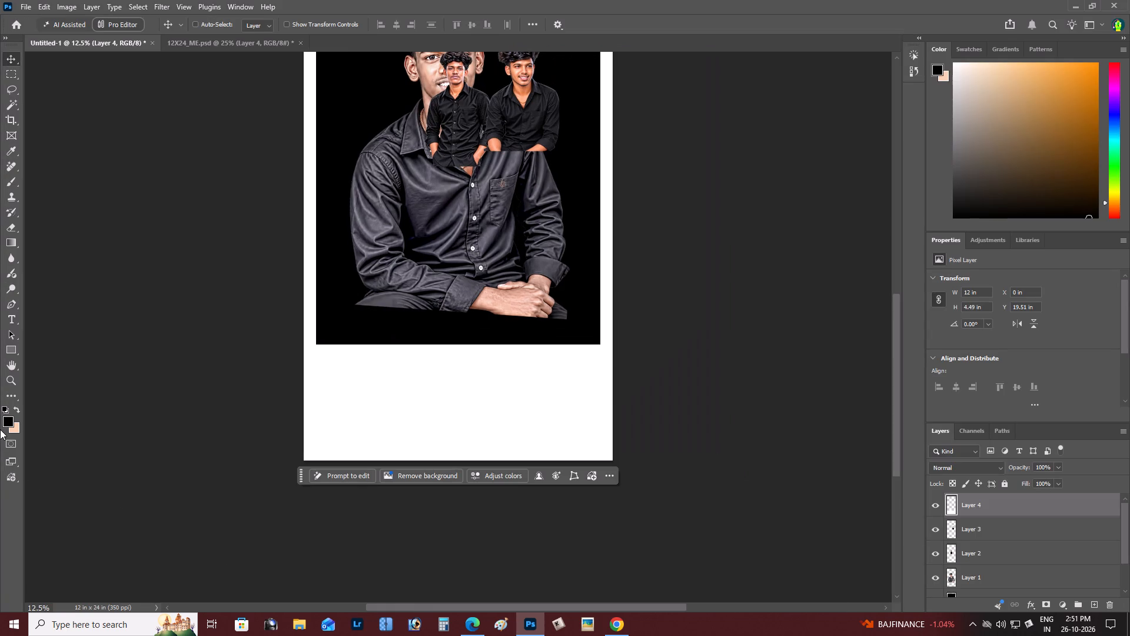
pyautogui.press('x')
pyautogui.hotkey('alt', 'shift', 'BackSpace')
# Rotate the large man's portrait slightly clockwise and enlarge it until it spans the full canvas width, his hair just below the frame's top.
pyautogui.press('Tab')
pyautogui.press('space')
pyautogui.press('space')
pyautogui.press('space')
pyautogui.press('space')
pyautogui.press('space')
pyautogui.press('space')
pyautogui.press('space')
pyautogui.press('space')
pyautogui.press('space')
pyautogui.press('space')
pyautogui.press('space')
pyautogui.press('space')
pyautogui.press('space')
pyautogui.press('space')
pyautogui.moveTo(708, 302); pyautogui.dragTo(705, 344)
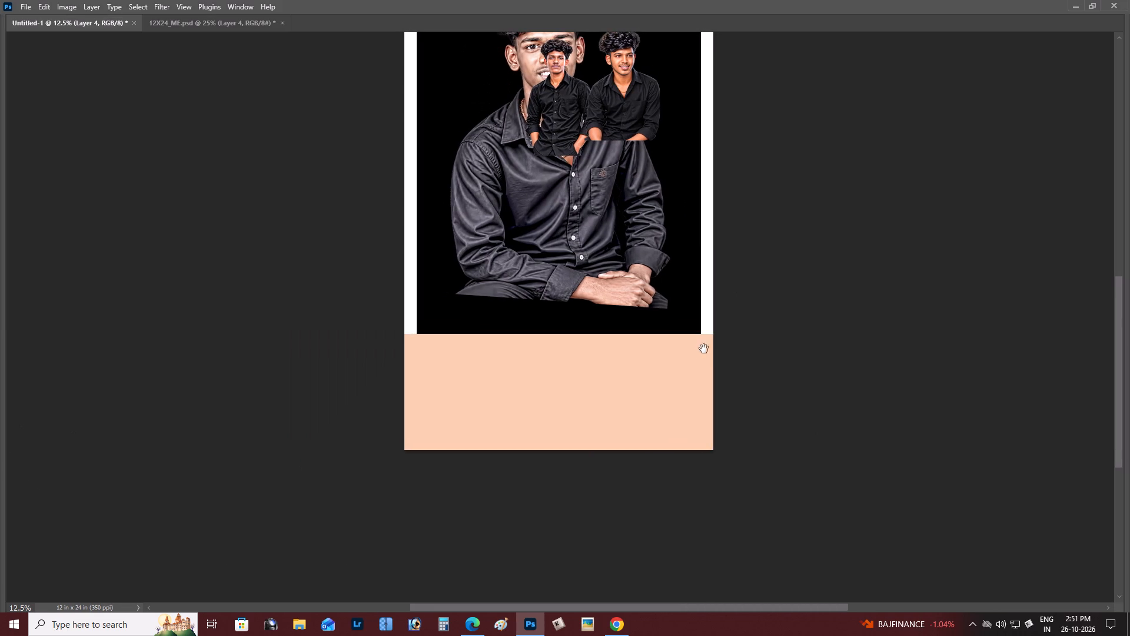
pyautogui.click(704, 349)
pyautogui.hotkey('ctrl', '-')
pyautogui.press('space')
pyautogui.press('space')
pyautogui.press('space')
pyautogui.press('space')
pyautogui.press('space')
pyautogui.press('space')
pyautogui.press('space')
pyautogui.moveTo(577, 277); pyautogui.dragTo(590, 308)
pyautogui.click(590, 309)
pyautogui.press('z')
pyautogui.hotkey('ctrl', '+')
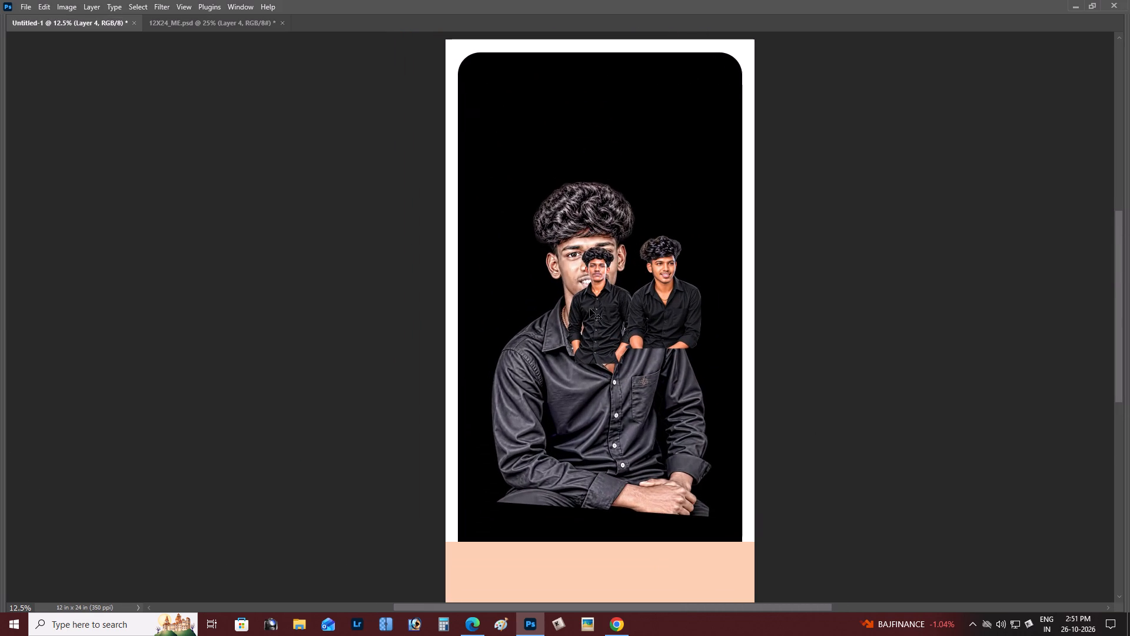
pyautogui.press('space')
pyautogui.write('V')
pyautogui.rightClick(574, 230)
pyautogui.click(585, 233)
pyautogui.moveTo(586, 234); pyautogui.dragTo(556, 223)
pyautogui.hotkey('ctrl', 'z')
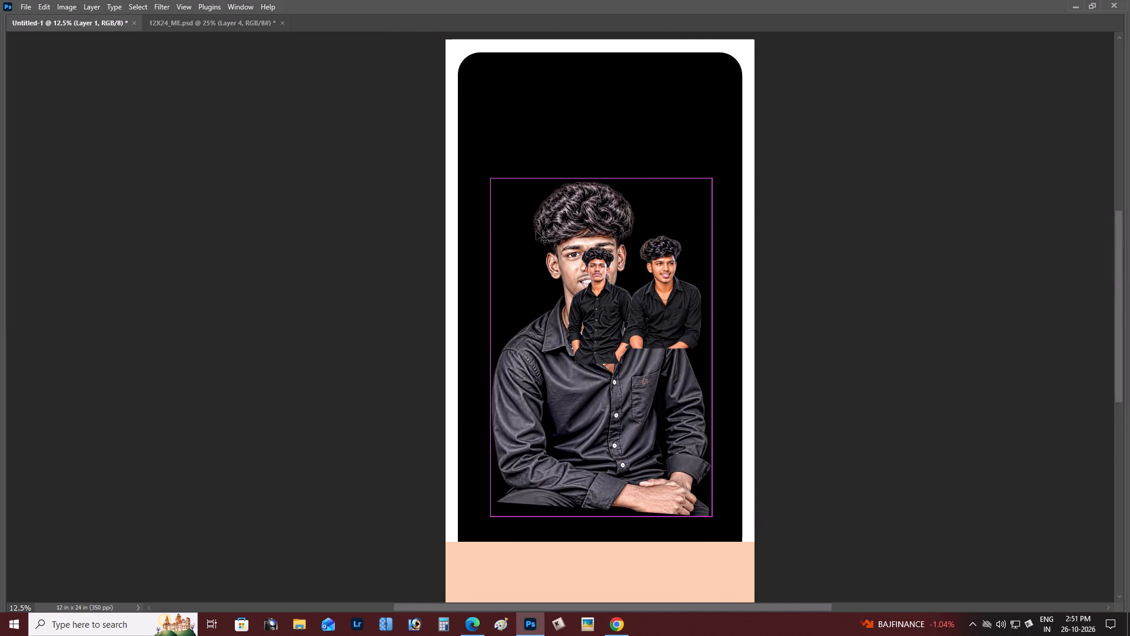
pyautogui.hotkey('ctrl', 't')
pyautogui.moveTo(671, 151); pyautogui.dragTo(677, 151)
pyautogui.keyDown('alt'); pyautogui.moveTo(718, 179); pyautogui.dragTo(734, 164); pyautogui.keyUp('alt')
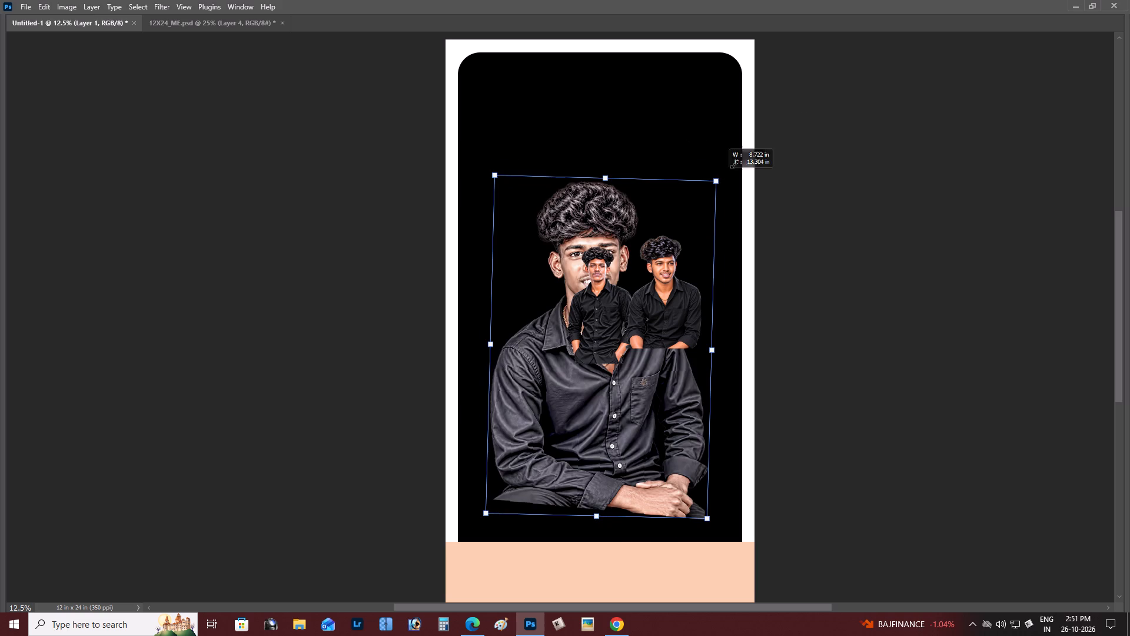
pyautogui.keyDown('alt'); pyautogui.moveTo(734, 164); pyautogui.dragTo(831, 98); pyautogui.keyUp('alt')
pyautogui.press('Return')
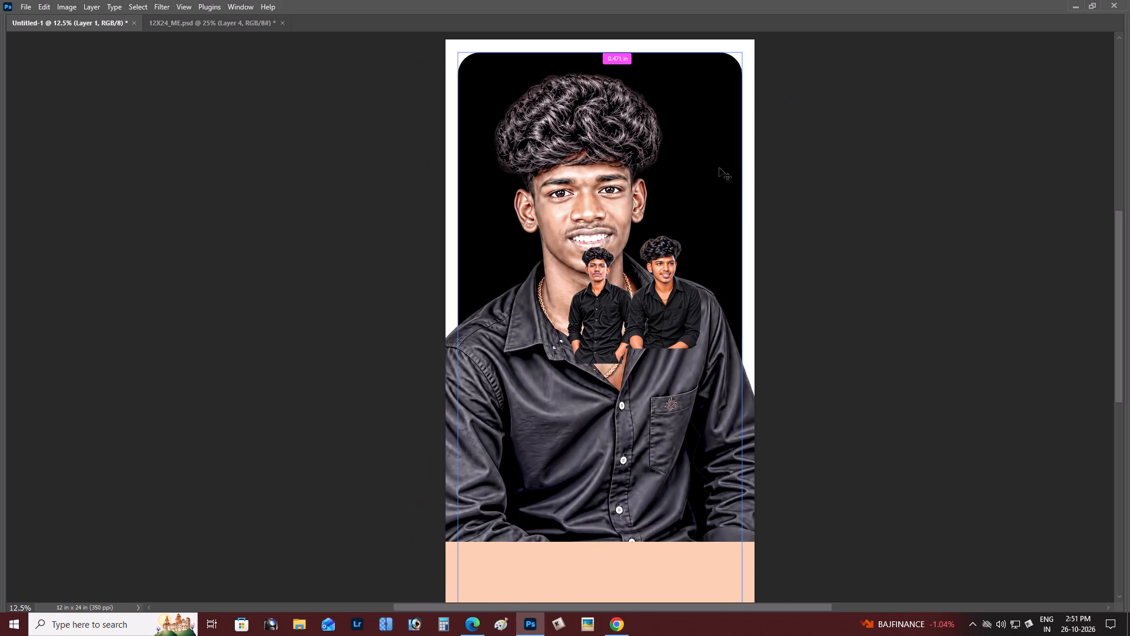
# Clip the large man's portrait to the rounded black rectangle.
pyautogui.hotkey('ctrl', '[')
pyautogui.hotkey('ctrl', ']')
pyautogui.hotkey('ctrl', 'alt', 'g')
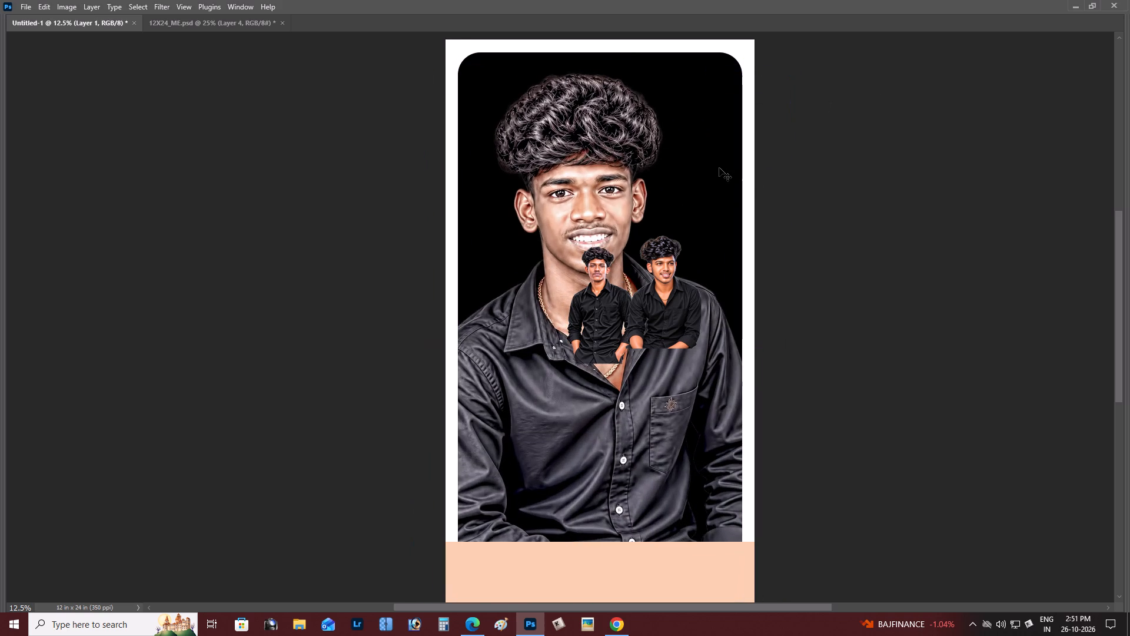
# Rotate the large man slightly further clockwise and shift him a little left within the rounded frame.
pyautogui.hotkey('ctrl', 't')
pyautogui.moveTo(731, 58); pyautogui.dragTo(747, 62)
pyautogui.hotkey('ctrl', 'z')
pyautogui.moveTo(732, 49); pyautogui.dragTo(742, 52)
pyautogui.press('Return')
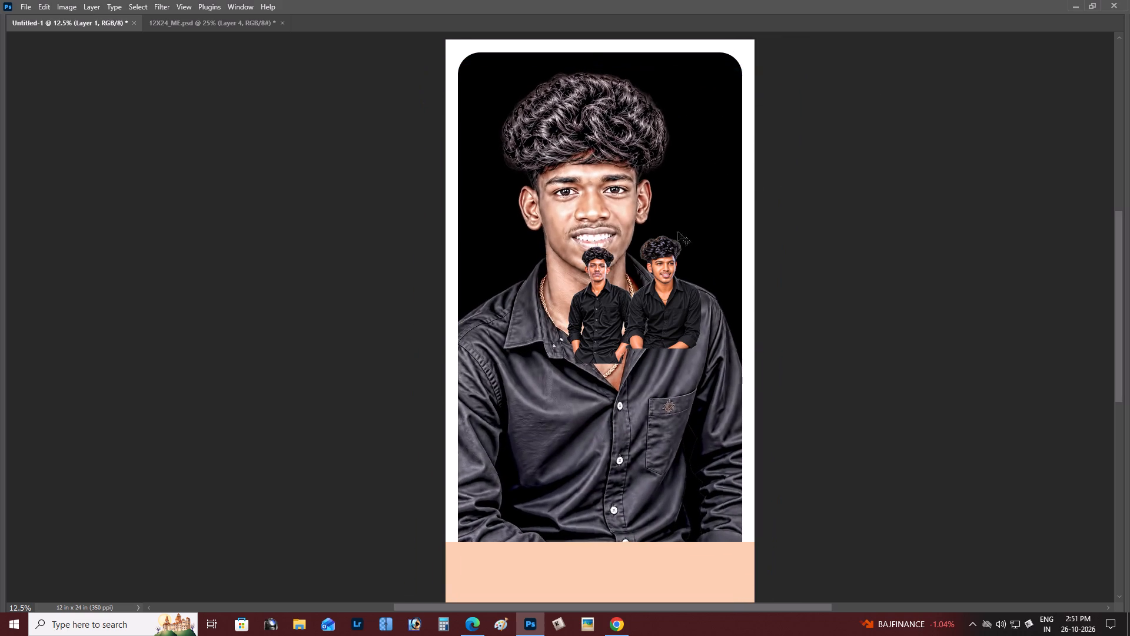
pyautogui.keyDown('shift'); pyautogui.moveTo(626, 218); pyautogui.dragTo(606, 215); pyautogui.keyUp('shift')
# Move the small unsmiling man down onto the right half of the peach strip and bring his layer to the front.
pyautogui.press('z')
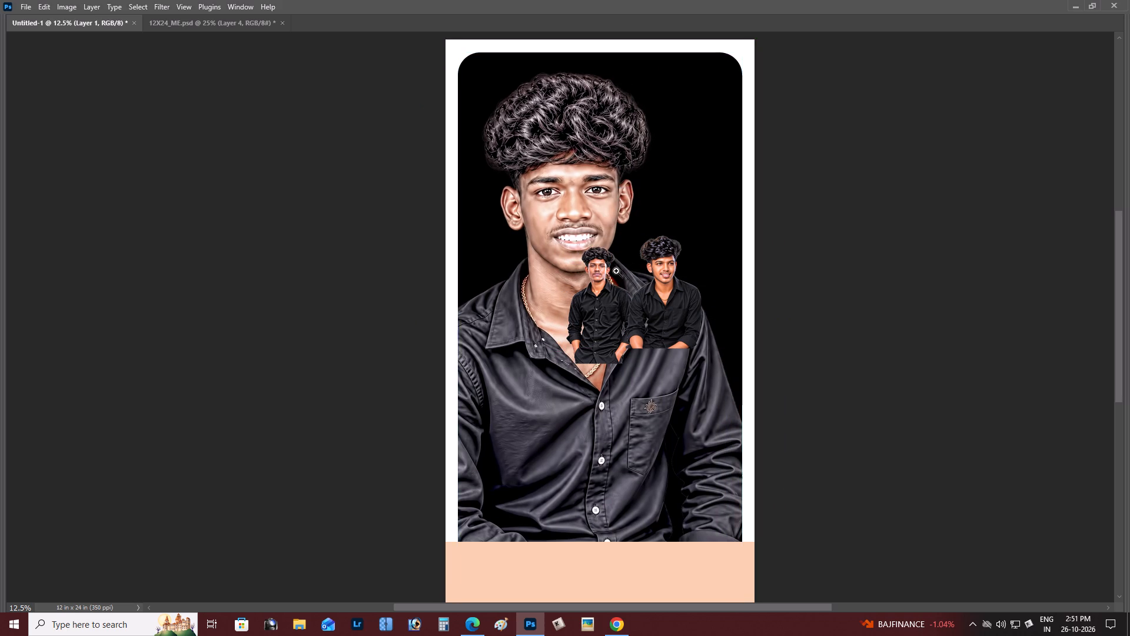
pyautogui.press('z')
pyautogui.doubleClick(607, 271)
pyautogui.press('v')
pyautogui.rightClick(567, 244)
pyautogui.rightClick(586, 249)
pyautogui.click(605, 257)
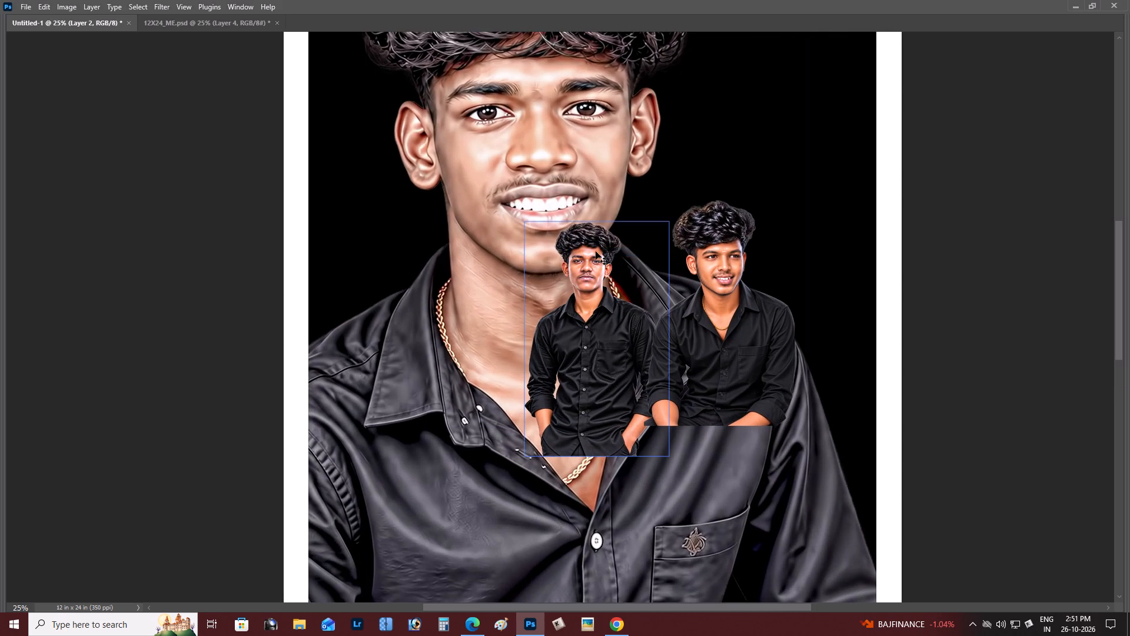
pyautogui.rightClick(596, 251)
pyautogui.click(607, 256)
pyautogui.press('space')
pyautogui.moveTo(606, 256); pyautogui.dragTo(586, 209)
pyautogui.click(586, 209)
pyautogui.moveTo(586, 209); pyautogui.dragTo(640, 465)
pyautogui.press('Tab')
pyautogui.press('space')
pyautogui.press('space')
pyautogui.press('space')
pyautogui.moveTo(659, 447); pyautogui.dragTo(647, 297)
pyautogui.click(647, 293)
pyautogui.press('Tab')
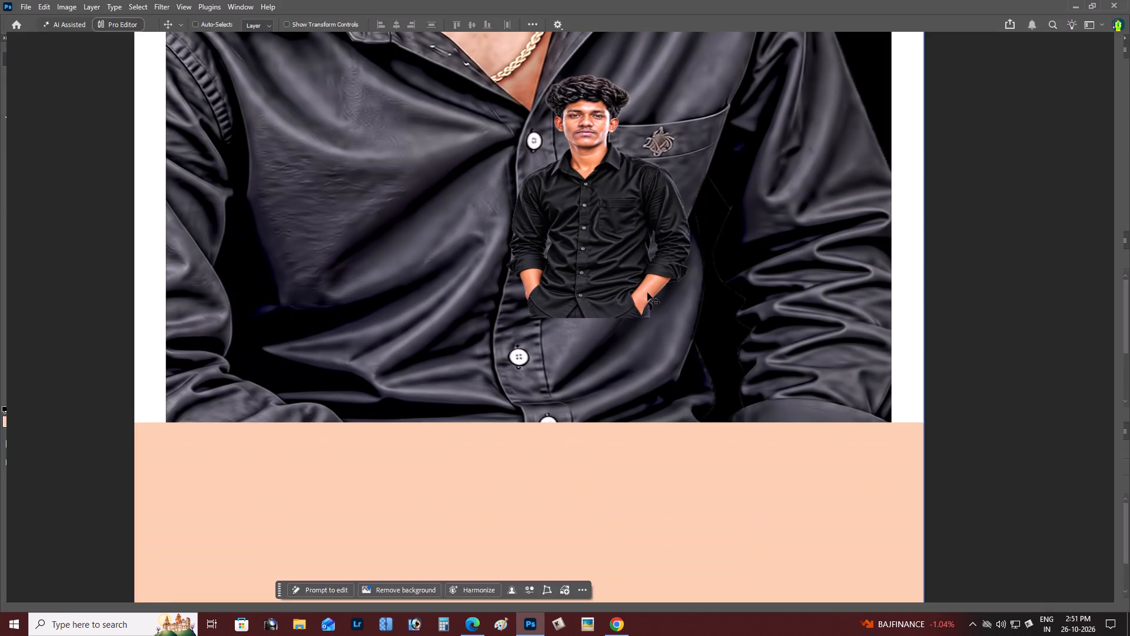
pyautogui.press('space')
pyautogui.moveTo(647, 317); pyautogui.dragTo(641, 274)
pyautogui.click(641, 274)
pyautogui.moveTo(632, 204); pyautogui.dragTo(719, 515)
pyautogui.moveTo(696, 413); pyautogui.dragTo(702, 418)
pyautogui.hotkey('ctrl', 'shift', ']')
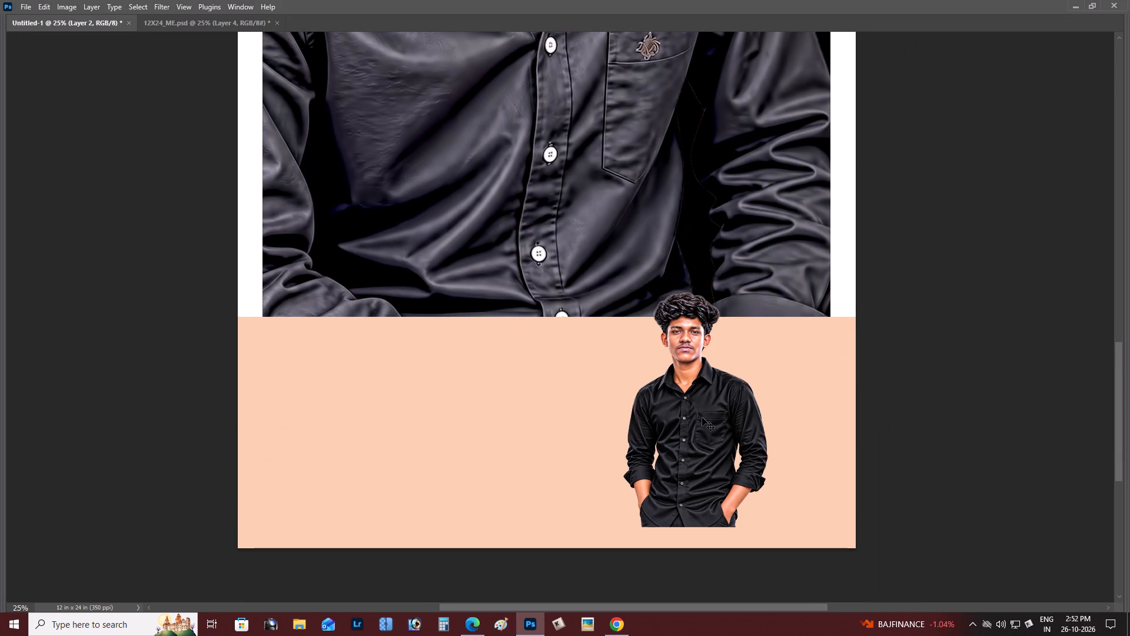
# Scale the unsmiling man to about 6.9 x 11.23 in and place him in the poster's lower-right corner.
pyautogui.hotkey('ctrl', 't')
pyautogui.keyDown('alt'); pyautogui.moveTo(769, 294); pyautogui.dragTo(993, 195); pyautogui.keyUp('alt')
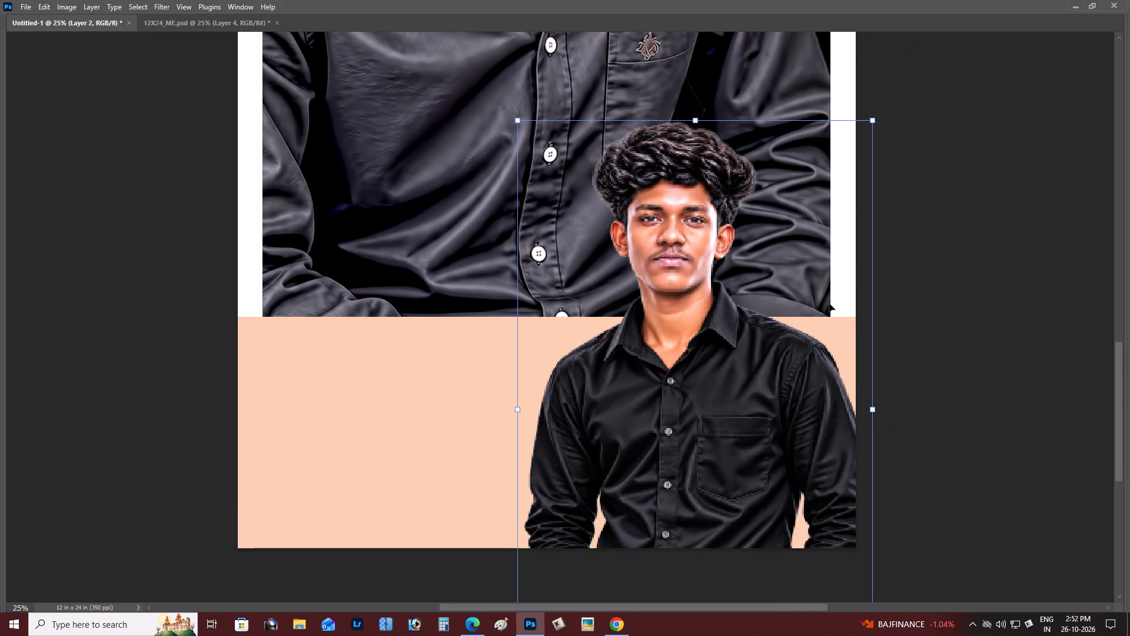
pyautogui.moveTo(646, 325); pyautogui.dragTo(724, 337)
pyautogui.press('Return')
# Move the unsmiling man up and slightly left, and send his layer behind the peach strip so it crops his torso.
pyautogui.hotkey('ctrl', '-')
pyautogui.hotkey('ctrl', '0')
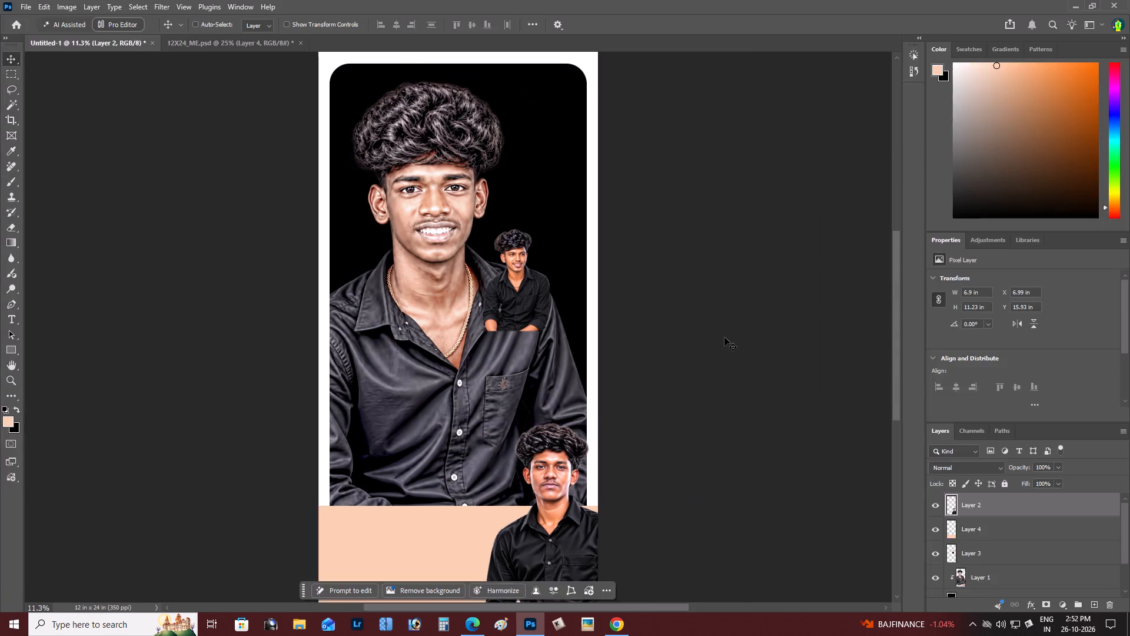
pyautogui.press('Tab')
pyautogui.hotkey('ctrl', '+')
pyautogui.hotkey('ctrl', '+')
pyautogui.press('space')
pyautogui.press('space')
pyautogui.press('space')
pyautogui.press('space')
pyautogui.press('space')
pyautogui.press('space')
pyautogui.moveTo(709, 377); pyautogui.dragTo(698, 305)
pyautogui.click(698, 304)
pyautogui.moveTo(697, 397); pyautogui.dragTo(677, 326)
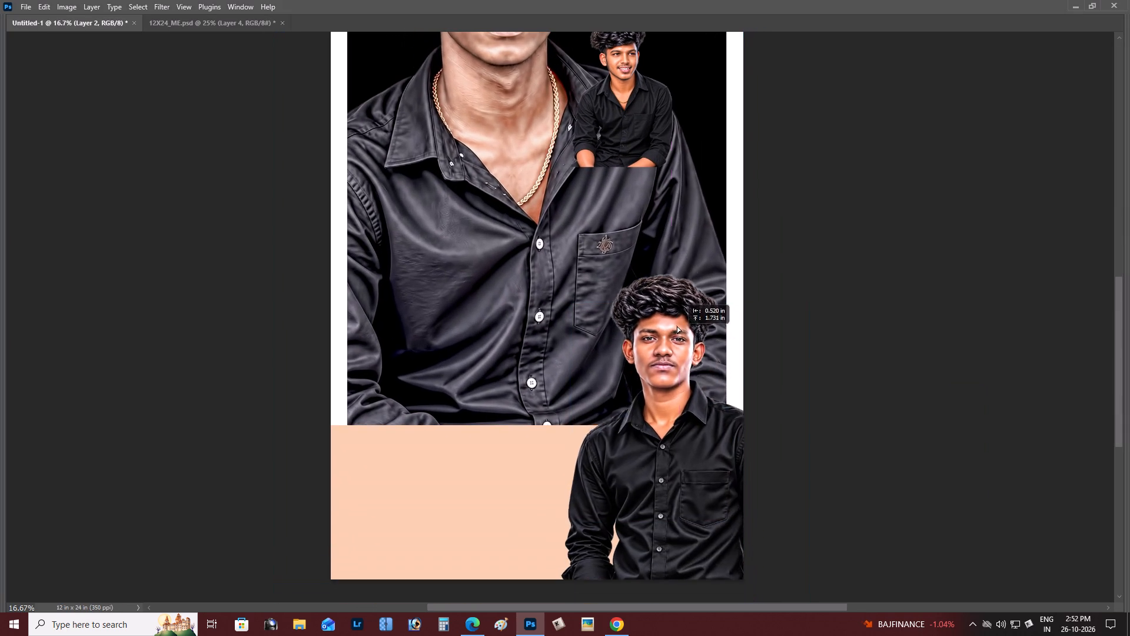
pyautogui.moveTo(677, 326); pyautogui.dragTo(671, 286)
pyautogui.hotkey('ctrl', '[')
pyautogui.press('space')
pyautogui.press('space')
pyautogui.press('space')
pyautogui.press('space')
pyautogui.press('space')
pyautogui.press('space')
pyautogui.press('space')
pyautogui.press('space')
pyautogui.press('space')
pyautogui.press('space')
pyautogui.press('space')
pyautogui.press('space')
pyautogui.press('space')
pyautogui.press('space')
pyautogui.moveTo(670, 286); pyautogui.dragTo(663, 304)
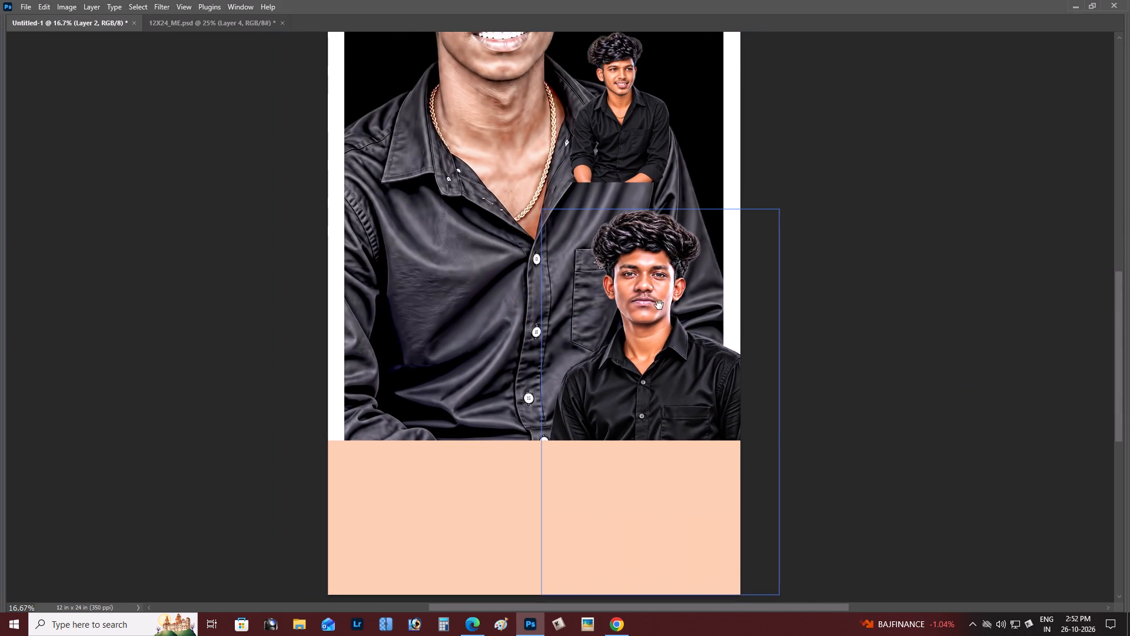
pyautogui.click(659, 305)
# Scale the large man down to about 11.63 x 18.54 in and reposition him near the top of the rounded frame.
pyautogui.hotkey('ctrl', '-')
pyautogui.scroll(8, 659, 305)
pyautogui.scroll(3, 536, 221)
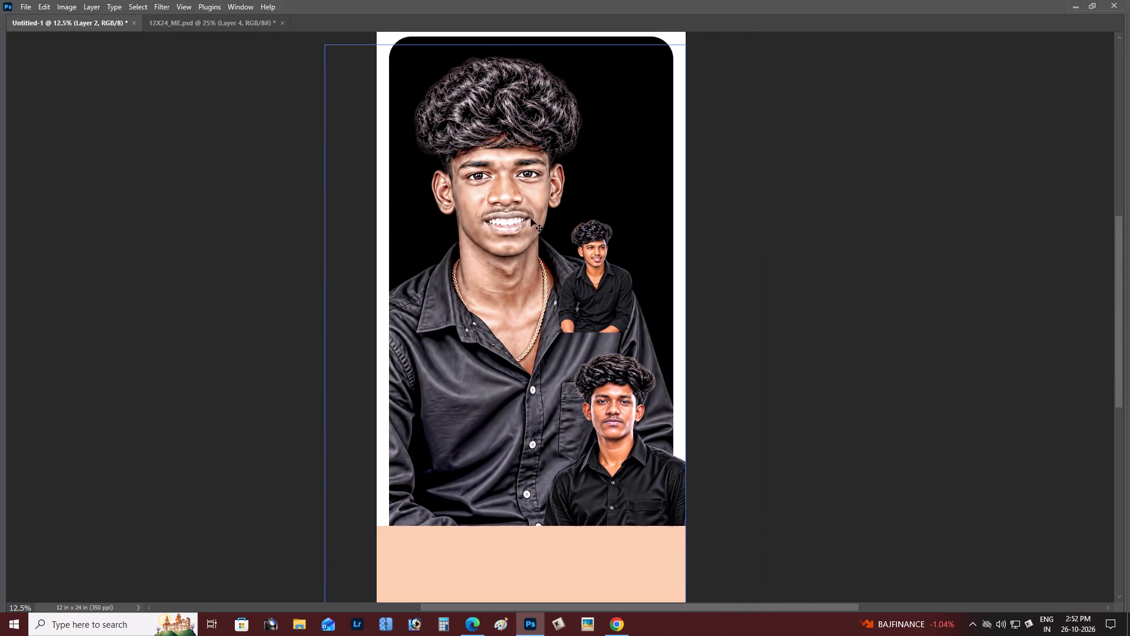
pyautogui.rightClick(522, 204)
pyautogui.click(541, 214)
pyautogui.moveTo(541, 214); pyautogui.dragTo(553, 218)
pyautogui.hotkey('ctrl', 'z')
pyautogui.hotkey('ctrl', 't')
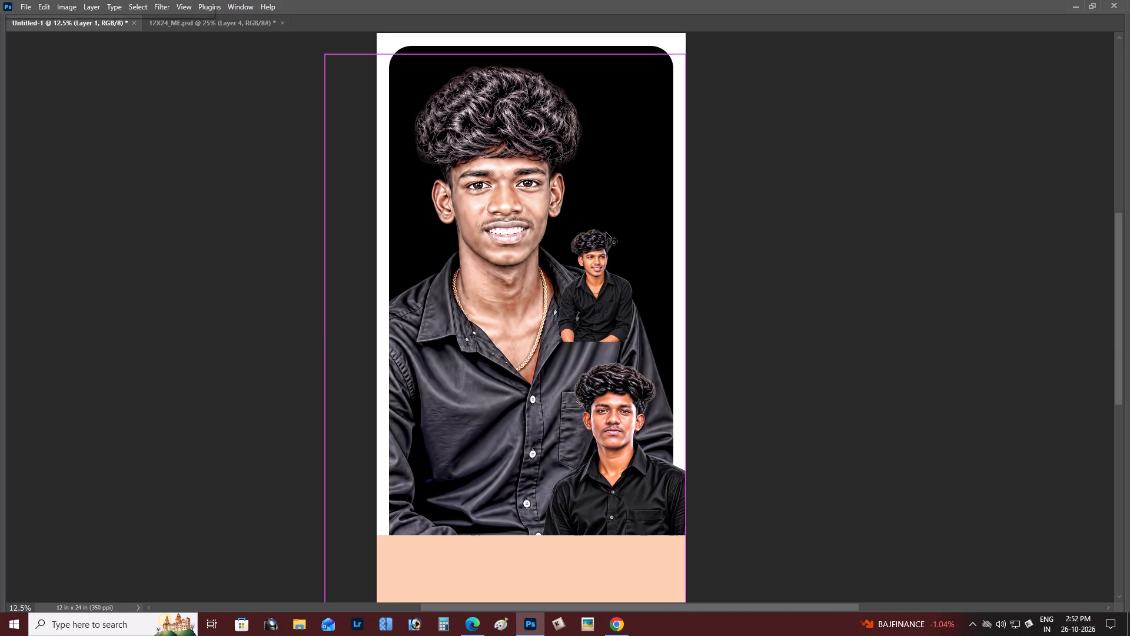
pyautogui.press('Return')
pyautogui.hotkey('ctrl', 't')
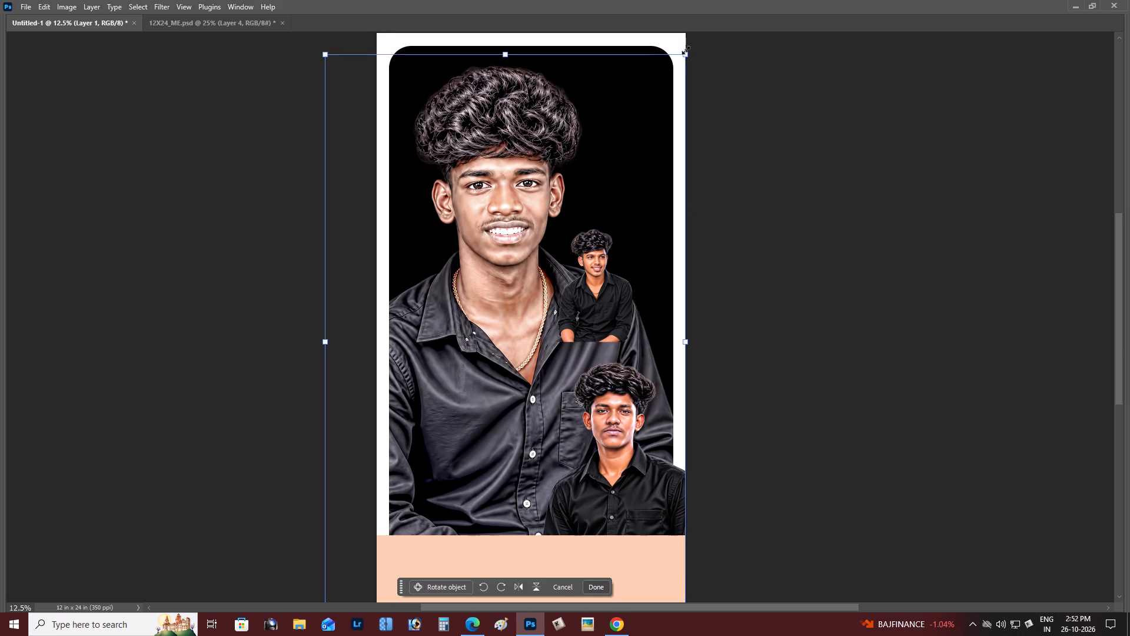
pyautogui.keyDown('alt'); pyautogui.moveTo(689, 51); pyautogui.dragTo(656, 98); pyautogui.keyUp('alt')
pyautogui.press('Return')
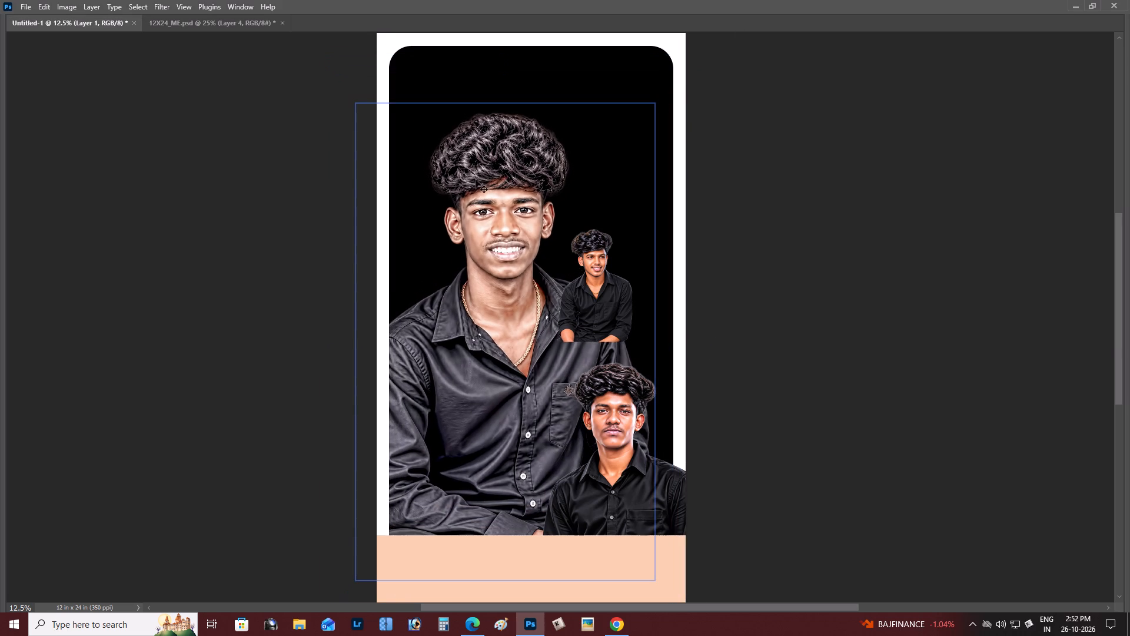
pyautogui.keyDown('shift'); pyautogui.moveTo(514, 207); pyautogui.dragTo(500, 149); pyautogui.keyUp('shift')
pyautogui.press('Tab')
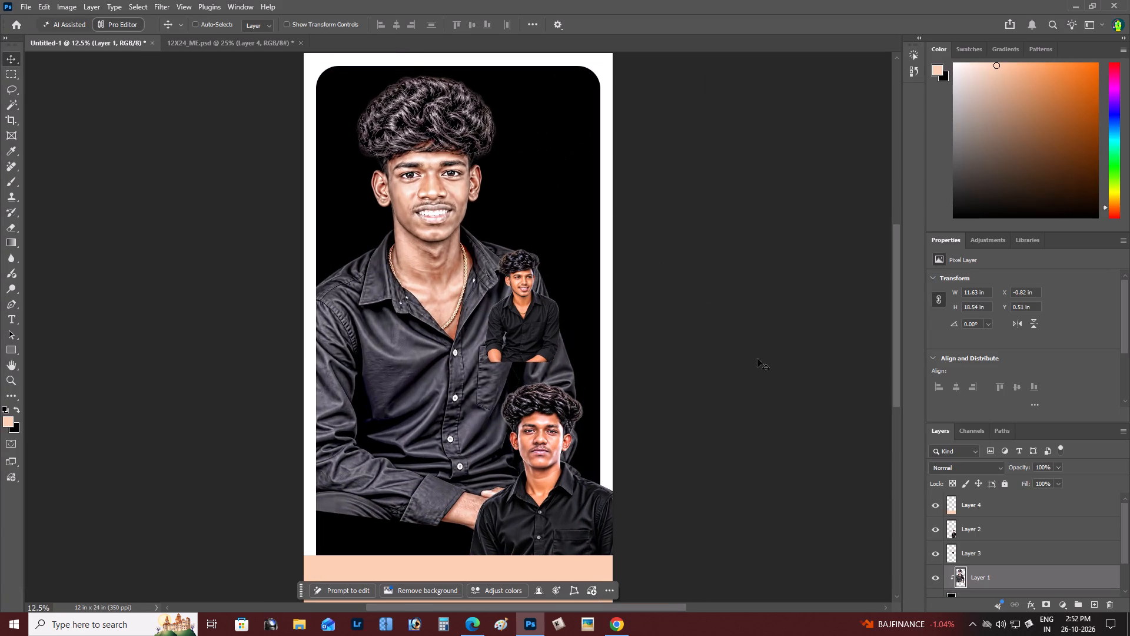
pyautogui.keyDown('shift'); pyautogui.click(363, 311); pyautogui.keyUp('shift')
# Fill the rounded rectangle behind the large man with the light peach foreground colour.
pyautogui.rightClick(324, 253)
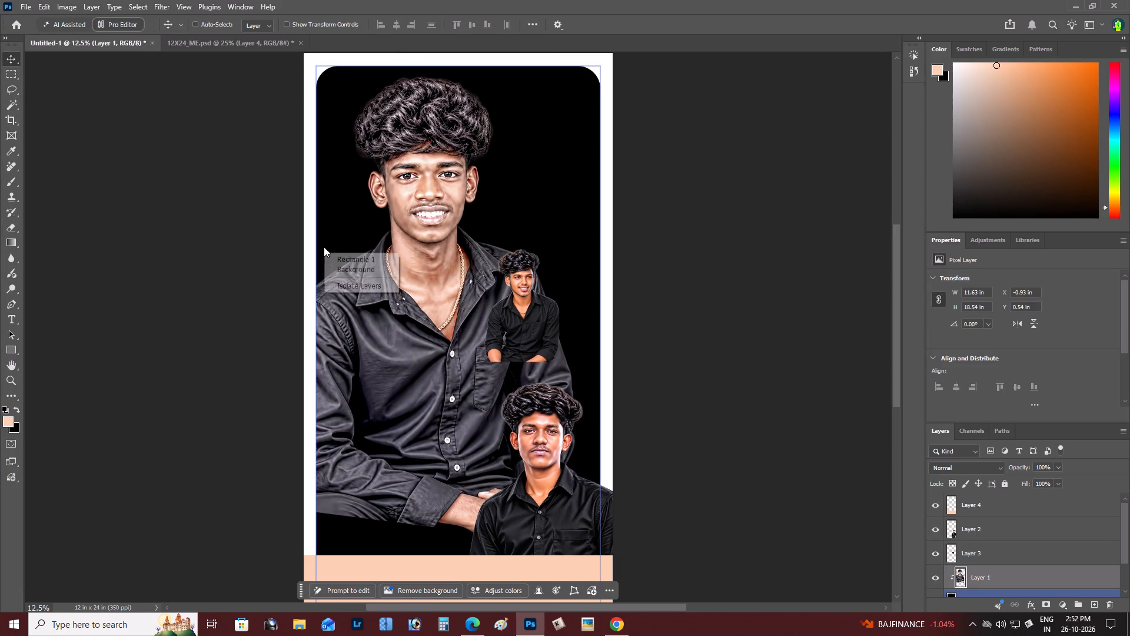
pyautogui.moveTo(333, 250); pyautogui.dragTo(339, 253, button='right')
pyautogui.rightClick(331, 240)
pyautogui.click(341, 245)
pyautogui.hotkey('alt', 'shift', 'BackSpace')
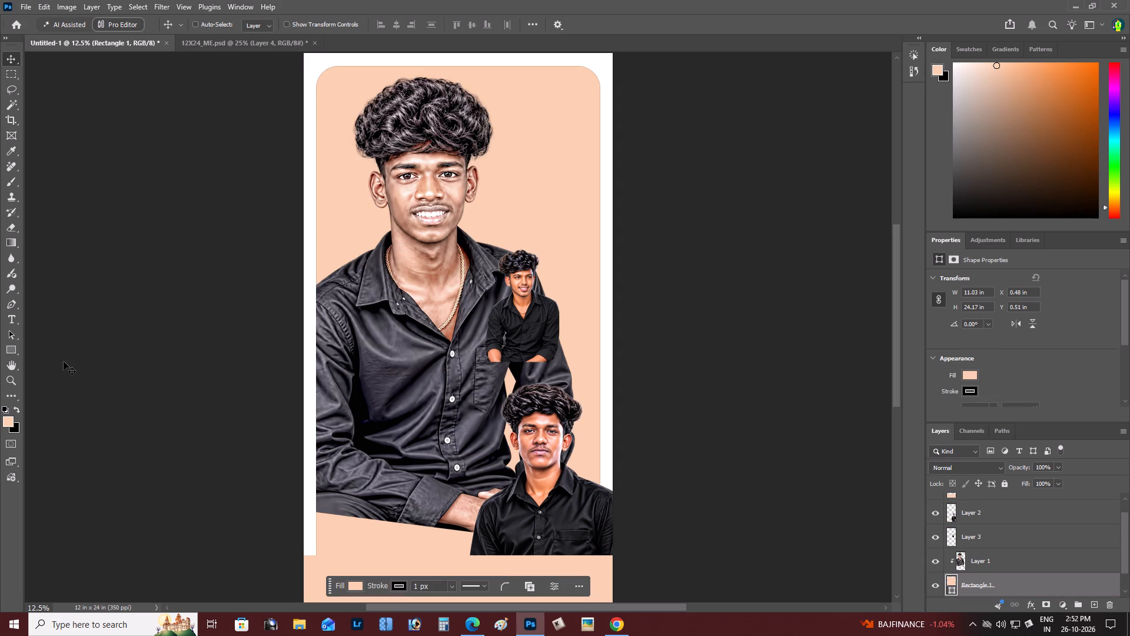
pyautogui.press('Tab')
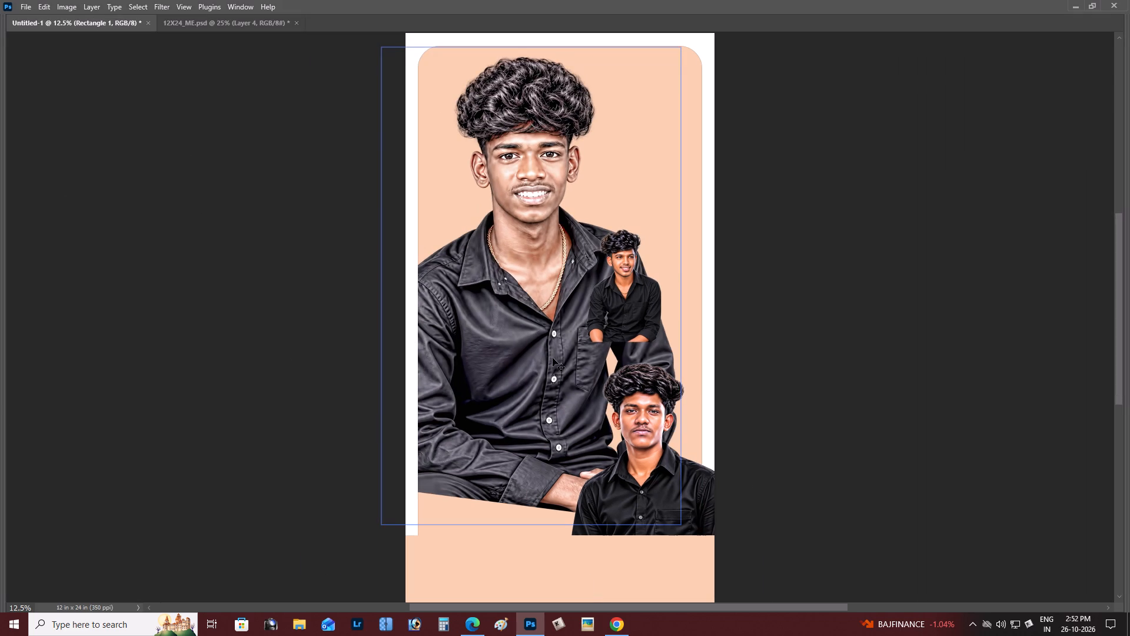
pyautogui.keyDown('shift'); pyautogui.moveTo(548, 356); pyautogui.dragTo(541, 353); pyautogui.keyUp('shift')
pyautogui.hotkey('ctrl', 'z')
pyautogui.press('Tab')
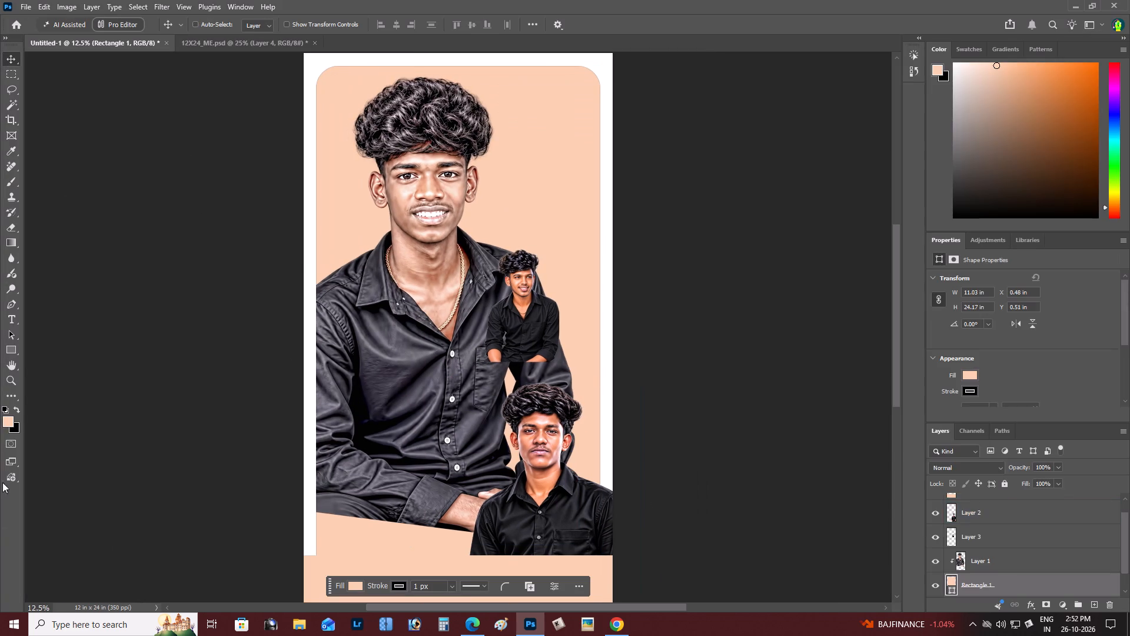
# Set the foreground colour to the darker peach f4ba90 and fill the poster's bottom strip with it.
pyautogui.click(8, 422)
pyautogui.click(879, 223)
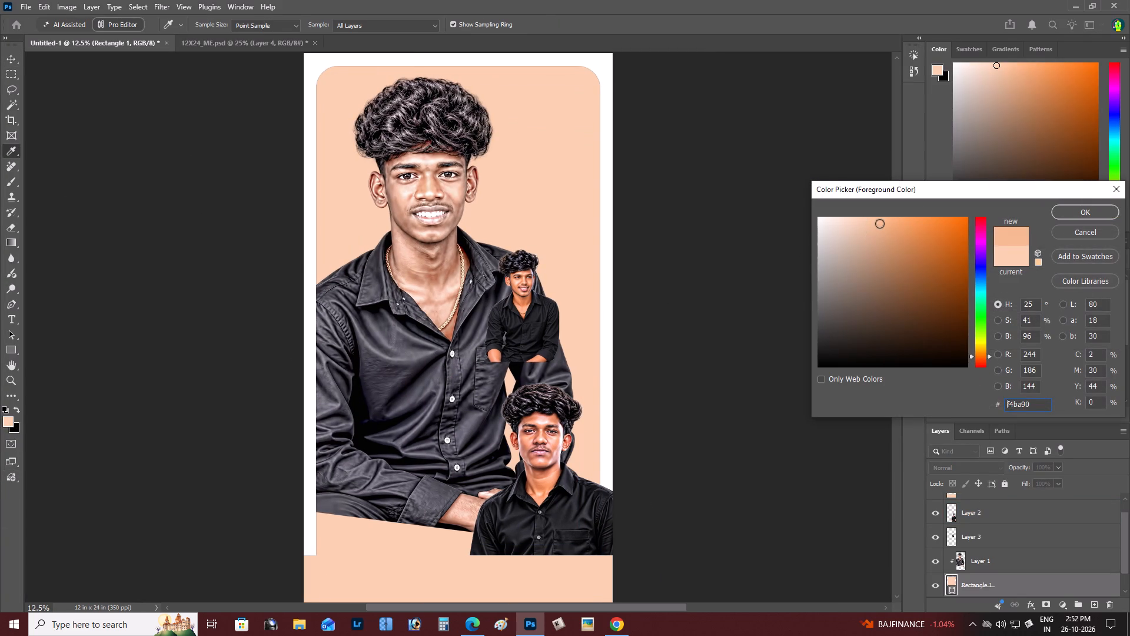
pyautogui.press('Return')
pyautogui.press('space')
pyautogui.press('space')
pyautogui.press('space')
pyautogui.press('space')
pyautogui.press('space')
pyautogui.press('space')
pyautogui.press('space')
pyautogui.press('space')
pyautogui.press('space')
pyautogui.moveTo(556, 308); pyautogui.dragTo(542, 246)
pyautogui.click(541, 238)
pyautogui.rightClick(451, 503)
pyautogui.click(467, 511)
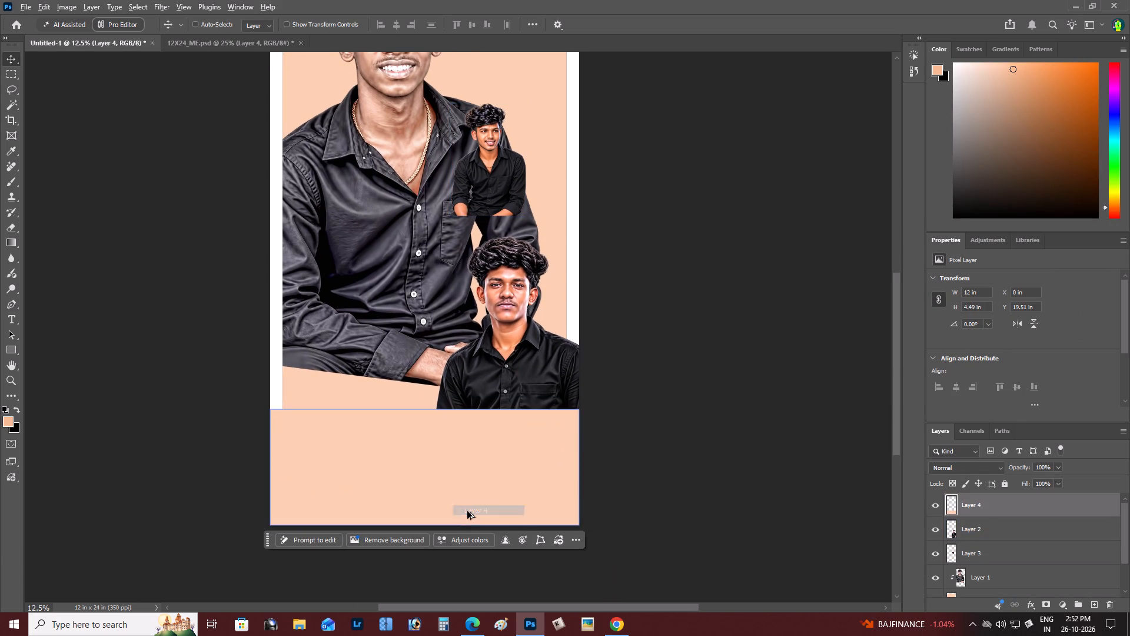
pyautogui.hotkey('alt', 'shift', 'BackSpace')
# Shift the large man's portrait right and slightly up to sit more centrally within the rounded frame.
pyautogui.press('Tab')
pyautogui.press('space')
pyautogui.press('space')
pyautogui.press('space')
pyautogui.press('space')
pyautogui.press('space')
pyautogui.press('space')
pyautogui.press('space')
pyautogui.press('space')
pyautogui.press('space')
pyautogui.moveTo(468, 392); pyautogui.dragTo(481, 455)
pyautogui.click(481, 455)
pyautogui.rightClick(498, 346)
pyautogui.click(511, 350)
pyautogui.press('Tab')
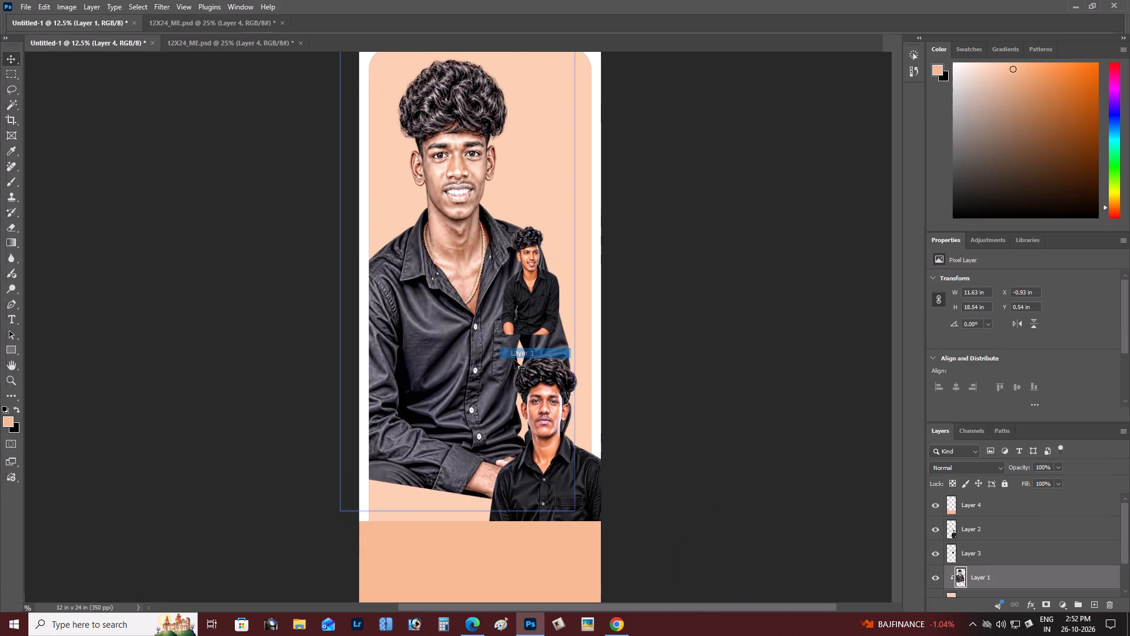
pyautogui.keyDown('shift'); pyautogui.moveTo(408, 288); pyautogui.dragTo(433, 283); pyautogui.keyUp('shift')
# Add a layer mask to the large man's layer.
pyautogui.click(1044, 605)
pyautogui.scroll(-3, 875, 544)
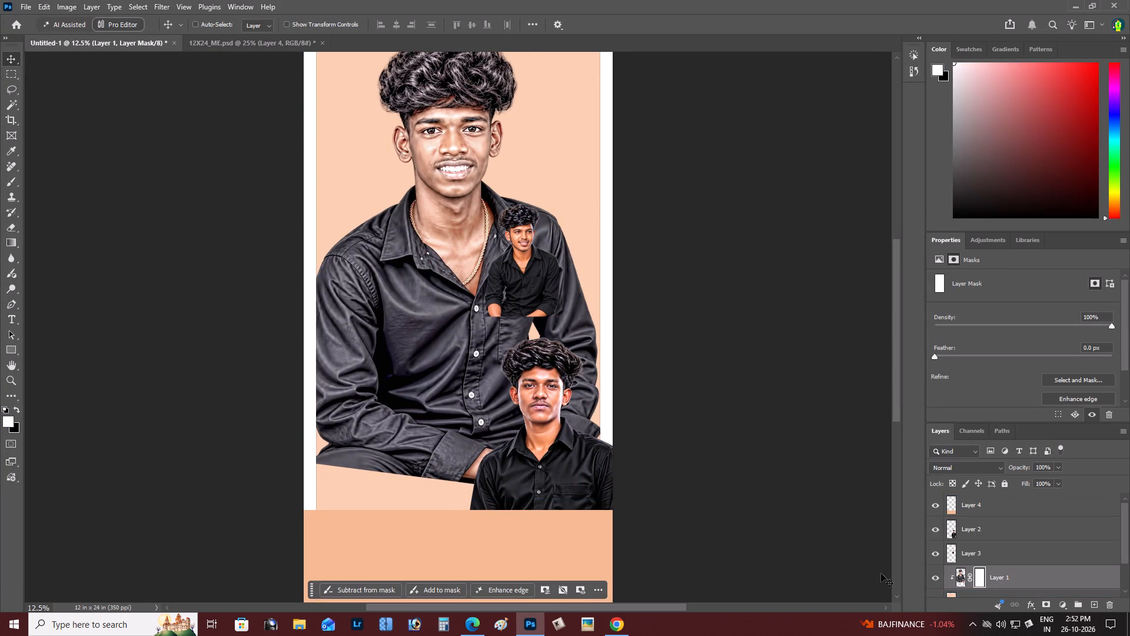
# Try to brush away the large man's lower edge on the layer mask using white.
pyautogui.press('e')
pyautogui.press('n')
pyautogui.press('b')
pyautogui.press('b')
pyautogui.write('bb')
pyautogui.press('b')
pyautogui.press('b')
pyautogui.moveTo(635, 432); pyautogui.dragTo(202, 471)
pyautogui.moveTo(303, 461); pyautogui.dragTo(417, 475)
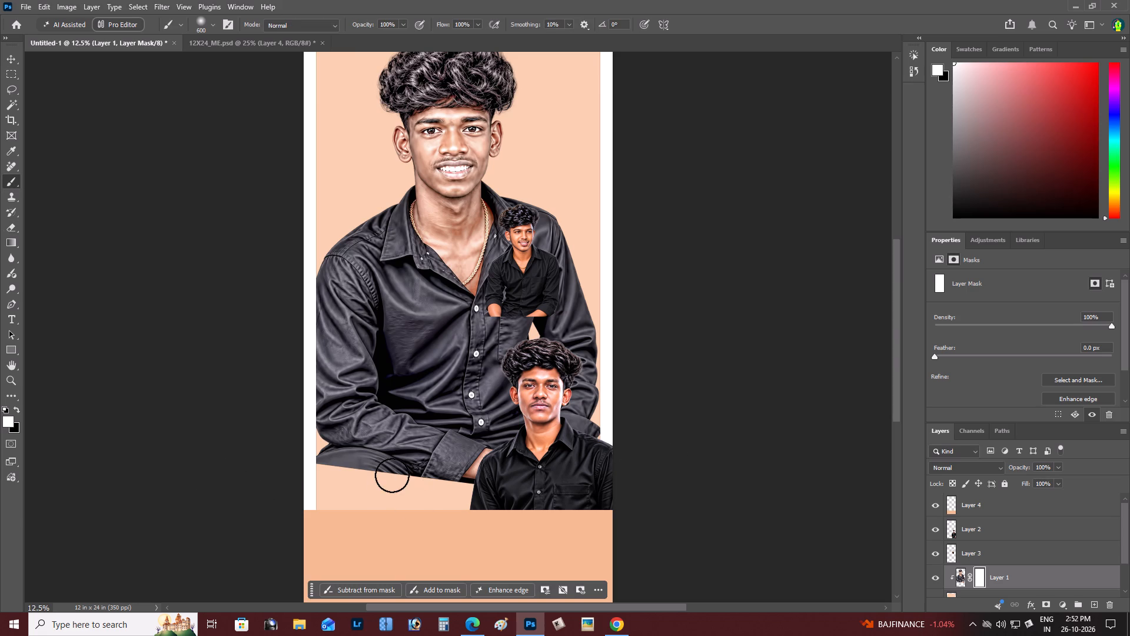
# Fade the large man's leg and lower-left sleeve on the layer mask with the soft Eraser, enlarging its tip.
pyautogui.press('e')
pyautogui.moveTo(313, 468); pyautogui.dragTo(414, 493)
pyautogui.moveTo(280, 457); pyautogui.dragTo(407, 476)
pyautogui.press(']')
pyautogui.press(']')
pyautogui.press(']')
pyautogui.press(']')
pyautogui.press(']')
pyautogui.press(']')
pyautogui.press(']')
pyautogui.press(']')
pyautogui.press(']')
pyautogui.press(']')
pyautogui.press(']')
pyautogui.press(']')
pyautogui.press(']')
pyautogui.press(']')
pyautogui.press(']')
pyautogui.press(']')
pyautogui.press(']')
pyautogui.press(']')
pyautogui.press(']')
pyautogui.press(']')
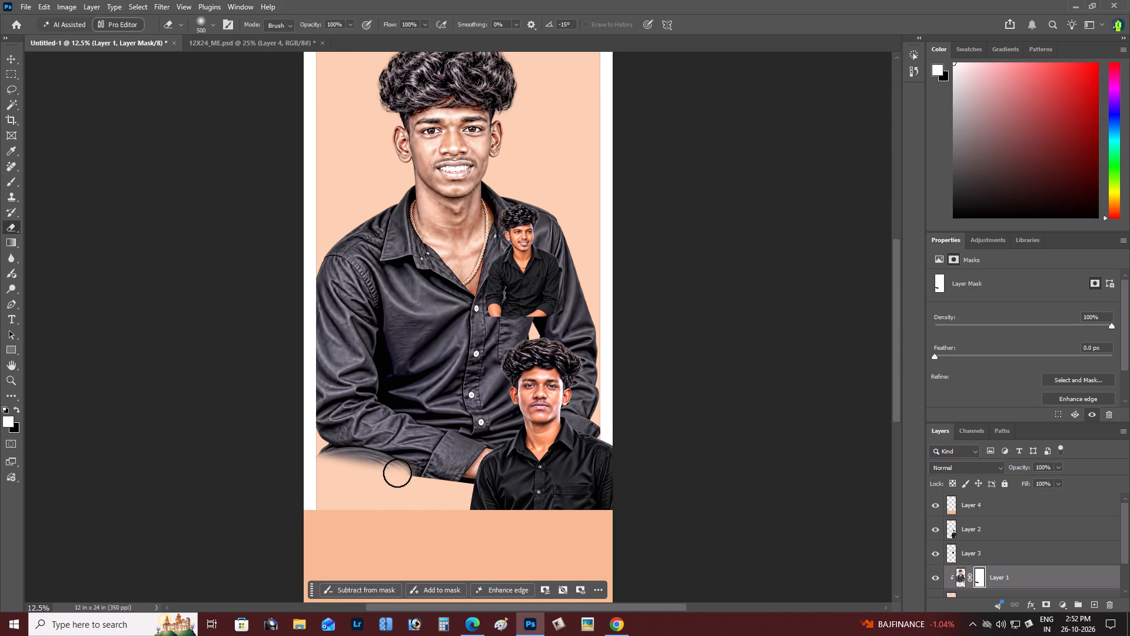
pyautogui.moveTo(238, 410); pyautogui.dragTo(396, 597)
# Enlarge the soft Eraser further and fade the large man's hands and lower shirt across the full frame width.
pyautogui.press(']')
pyautogui.press(']')
pyautogui.press(']')
pyautogui.press(']')
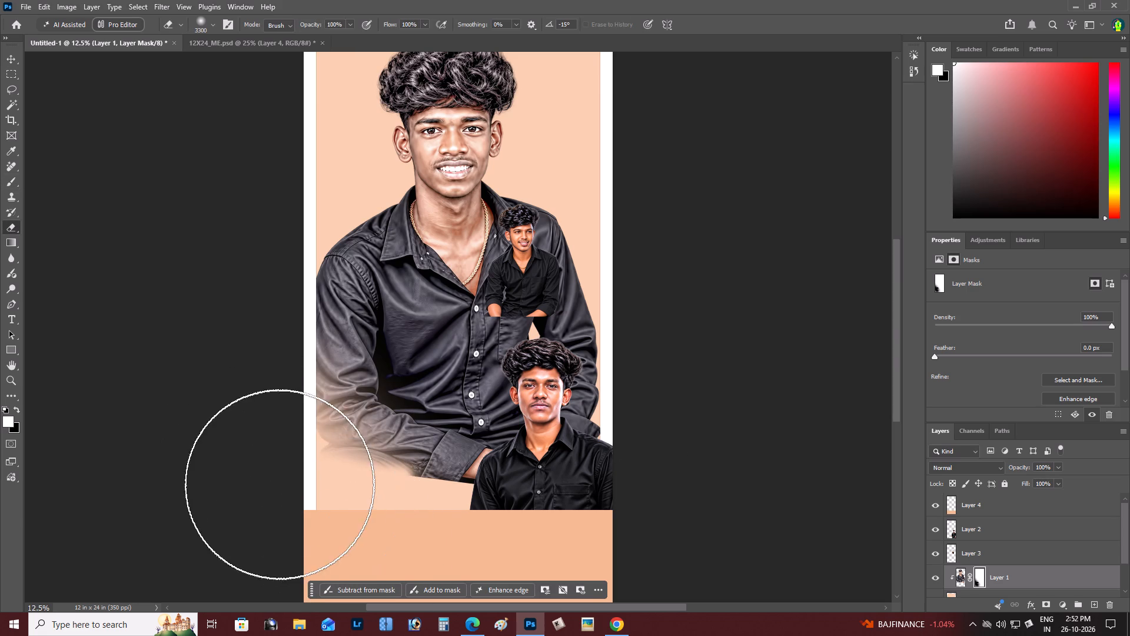
pyautogui.press(']')
pyautogui.press(']')
pyautogui.press(']')
pyautogui.press(']')
pyautogui.press(']')
pyautogui.moveTo(222, 423); pyautogui.dragTo(773, 635)
pyautogui.moveTo(454, 519); pyautogui.dragTo(642, 493)
pyautogui.moveTo(668, 413); pyautogui.dragTo(524, 632)
pyautogui.moveTo(650, 359); pyautogui.dragTo(635, 608)
# Enlarge the soft Eraser to 4500 px and fade the large man's right-hand sleeve and lower body on the layer mask.
pyautogui.press(']')
pyautogui.press(']')
pyautogui.press(']')
pyautogui.press(']')
pyautogui.press(']')
pyautogui.press(']')
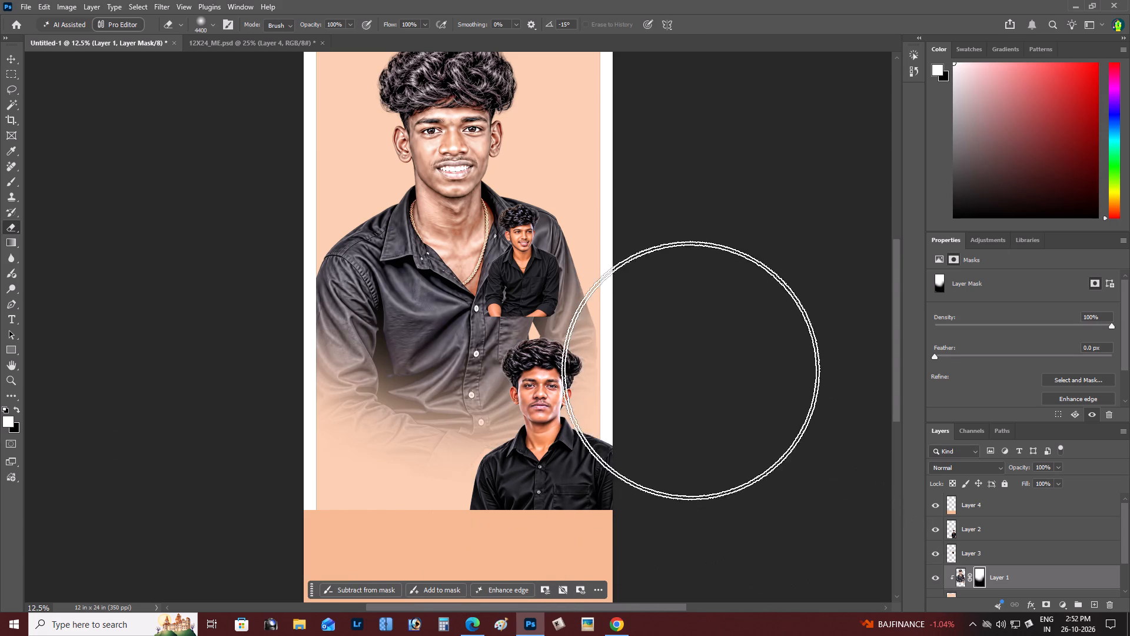
pyautogui.press(']')
pyautogui.moveTo(708, 314); pyautogui.dragTo(578, 544)
pyautogui.moveTo(610, 546); pyautogui.dragTo(317, 570)
pyautogui.moveTo(341, 537); pyautogui.dragTo(204, 455)
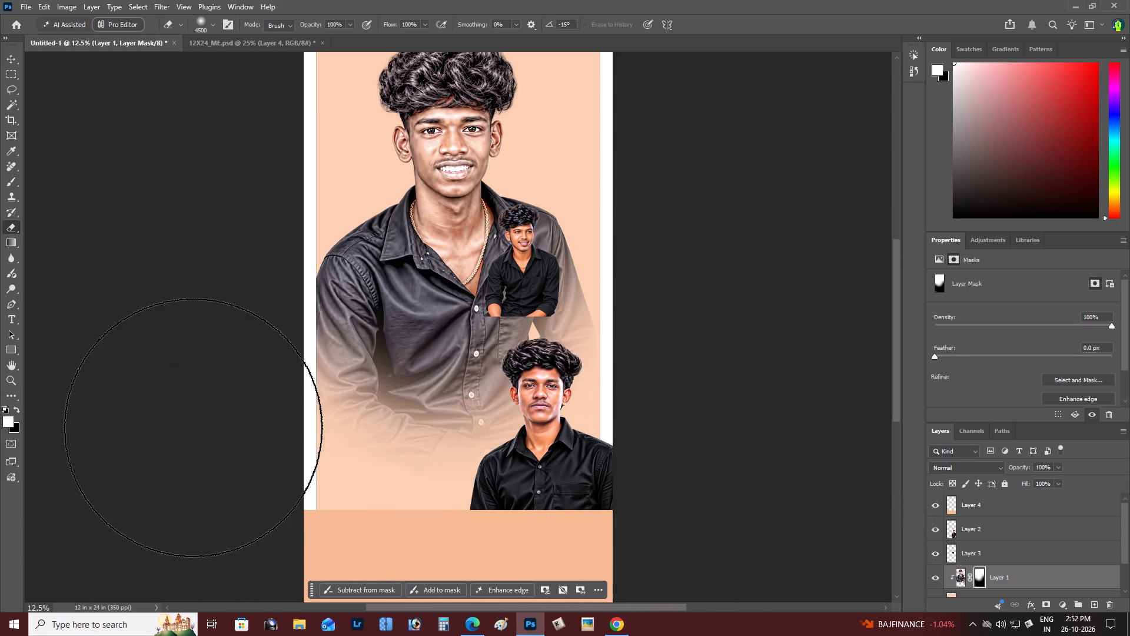
# Fade the large man's lower-left sleeve and shirt bottom further on the layer mask with the 4500 px soft Eraser.
pyautogui.moveTo(237, 408); pyautogui.dragTo(305, 524)
pyautogui.moveTo(195, 342); pyautogui.dragTo(349, 480)
pyautogui.moveTo(288, 420); pyautogui.dragTo(431, 542)
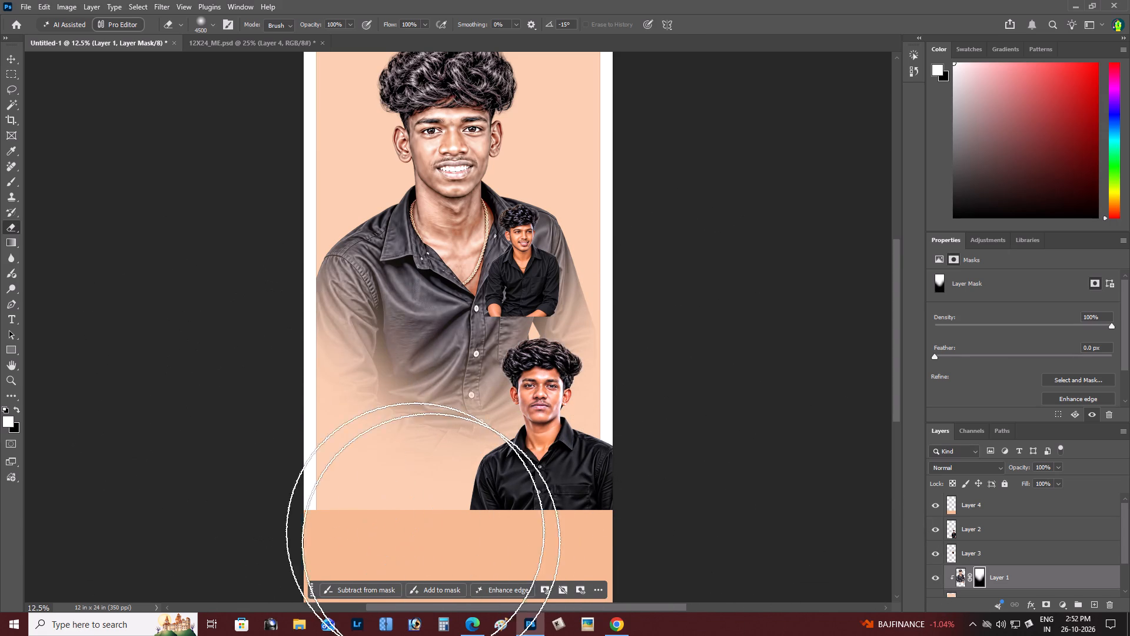
pyautogui.moveTo(431, 542); pyautogui.dragTo(476, 569)
pyautogui.moveTo(395, 486); pyautogui.dragTo(668, 635)
# Move the faded large man left so his shoulder runs into the peach frame's left edge.
pyautogui.press('v')
pyautogui.hotkey('ctrl', '-')
pyautogui.press('space')
pyautogui.press('space')
pyautogui.press('space')
pyautogui.press('space')
pyautogui.press('space')
pyautogui.press('space')
pyautogui.press('space')
pyautogui.press('space')
pyautogui.press('space')
pyautogui.press('space')
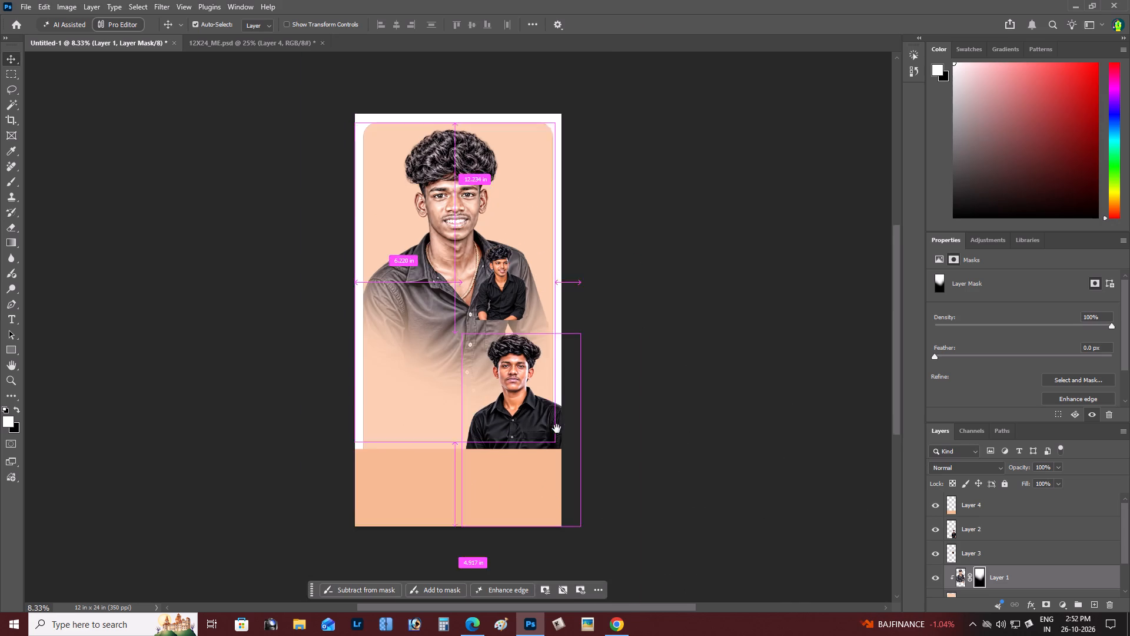
pyautogui.moveTo(571, 426); pyautogui.dragTo(574, 440)
pyautogui.click(574, 440)
pyautogui.press('z')
pyautogui.click(484, 341)
pyautogui.press('v')
pyautogui.moveTo(420, 246); pyautogui.dragTo(404, 240)
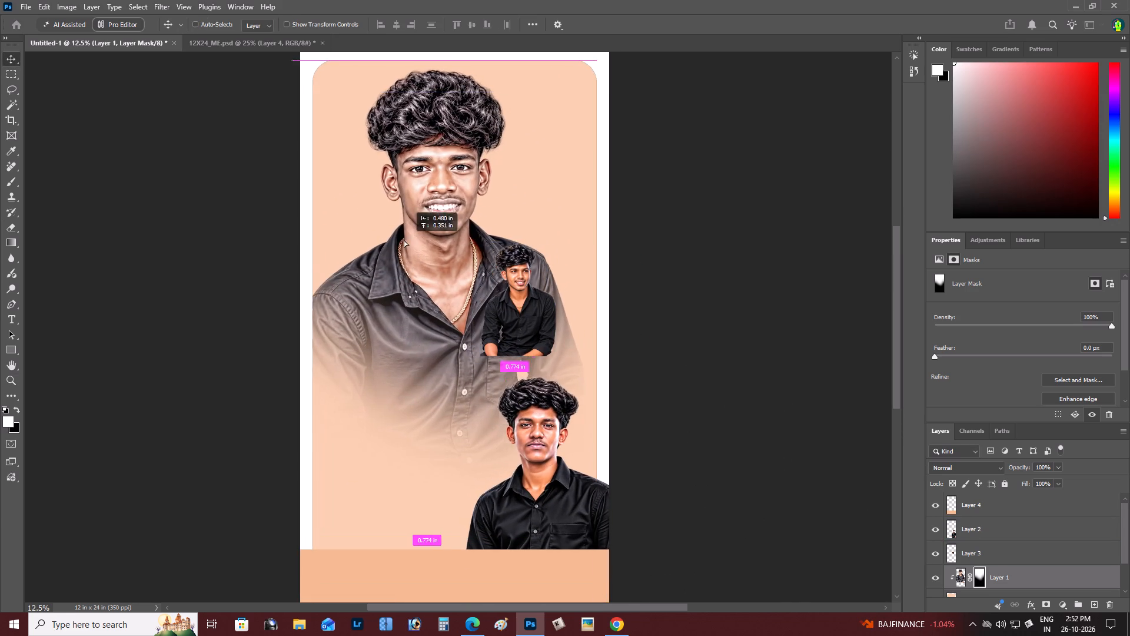
pyautogui.moveTo(404, 240); pyautogui.dragTo(380, 242)
# Select the lower-right man's layer and scale him up to about 7.91 x 12.87 in with Free Transform.
pyautogui.press('z')
pyautogui.click(380, 242)
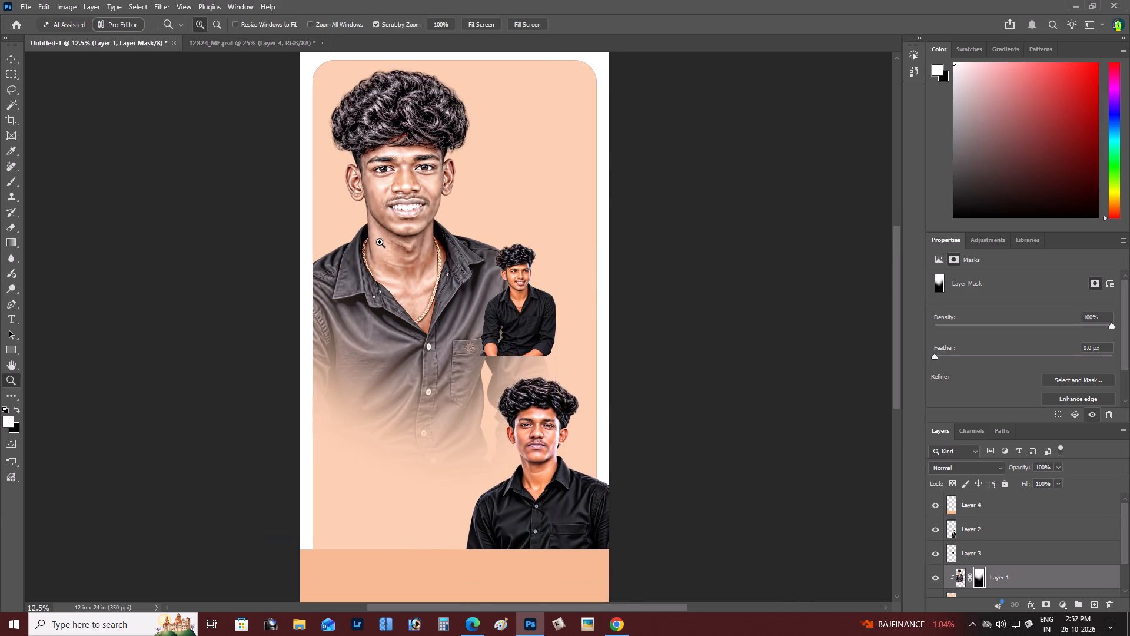
pyautogui.press('v')
pyautogui.hotkey('ctrl', '-')
pyautogui.scroll(-4, 385, 243)
pyautogui.rightClick(554, 409)
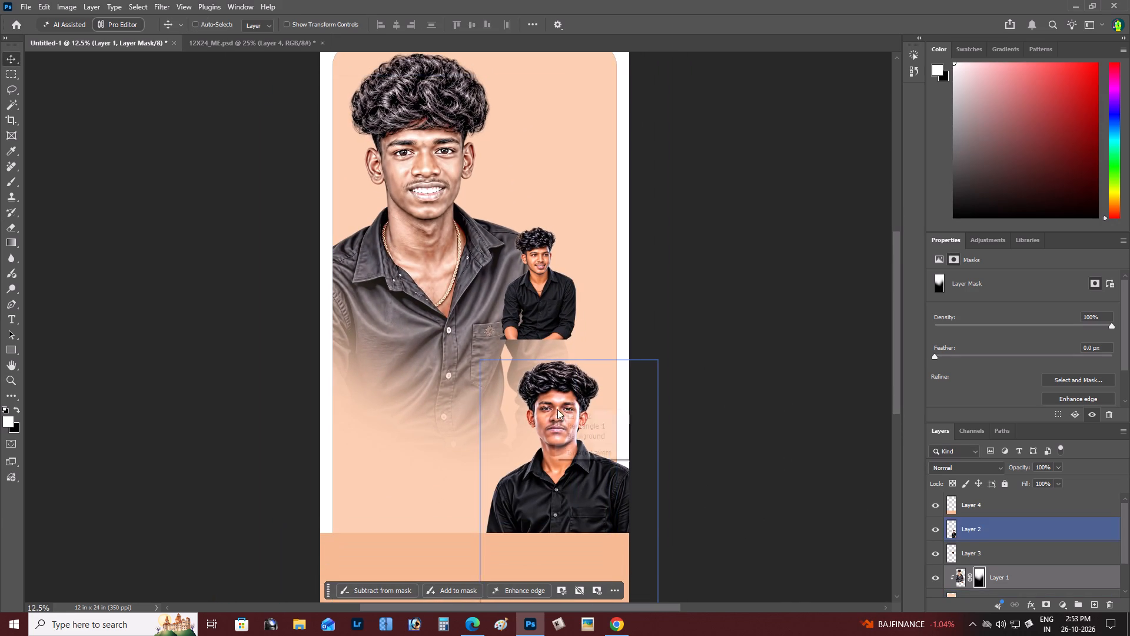
pyautogui.click(561, 411)
pyautogui.moveTo(561, 412); pyautogui.dragTo(572, 412)
pyautogui.press('z')
pyautogui.click(578, 440)
pyautogui.press('v')
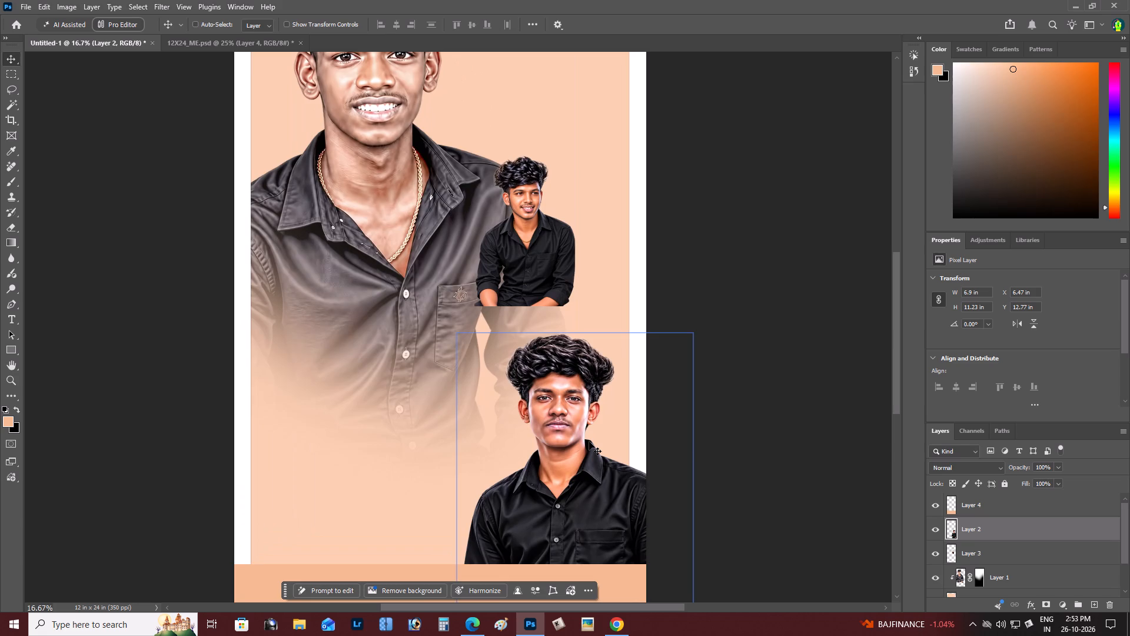
pyautogui.hotkey('ctrl', '-')
pyautogui.scroll(-4, 589, 442)
pyautogui.hotkey('ctrl', 't')
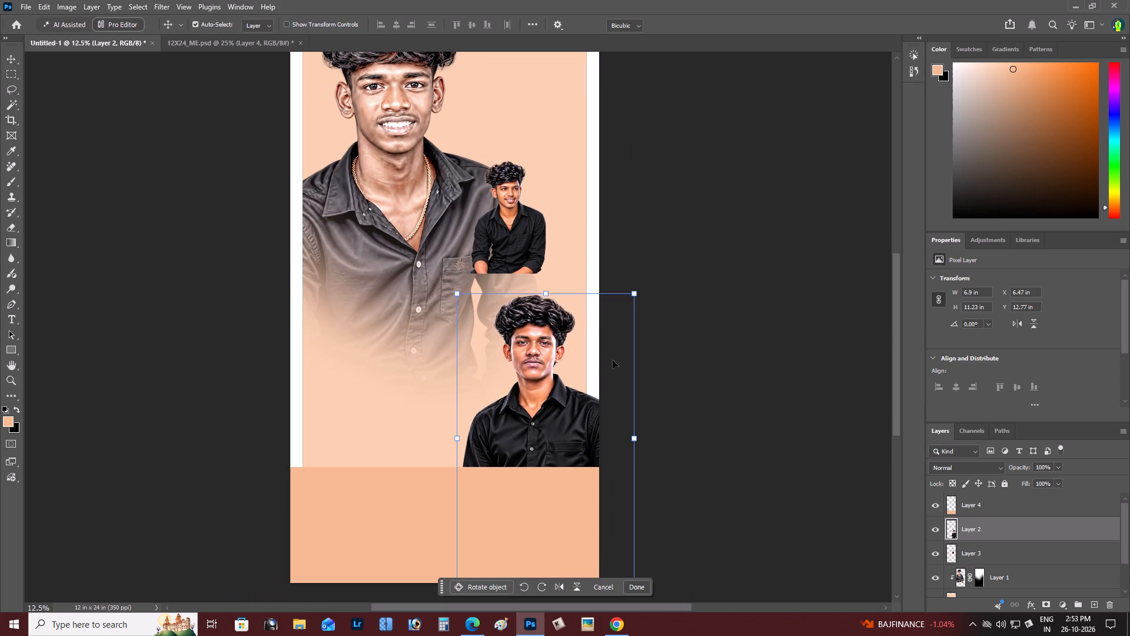
pyautogui.keyDown('alt'); pyautogui.moveTo(637, 292); pyautogui.dragTo(665, 280); pyautogui.keyUp('alt')
pyautogui.press('Return')
# Move the lower-right man slightly right and down to about X 6.33 in, Y 12.21 in.
pyautogui.hotkey('ctrl', '+')
pyautogui.press('space')
pyautogui.press('space')
pyautogui.press('space')
pyautogui.press('space')
pyautogui.press('space')
pyautogui.moveTo(663, 289); pyautogui.dragTo(653, 283)
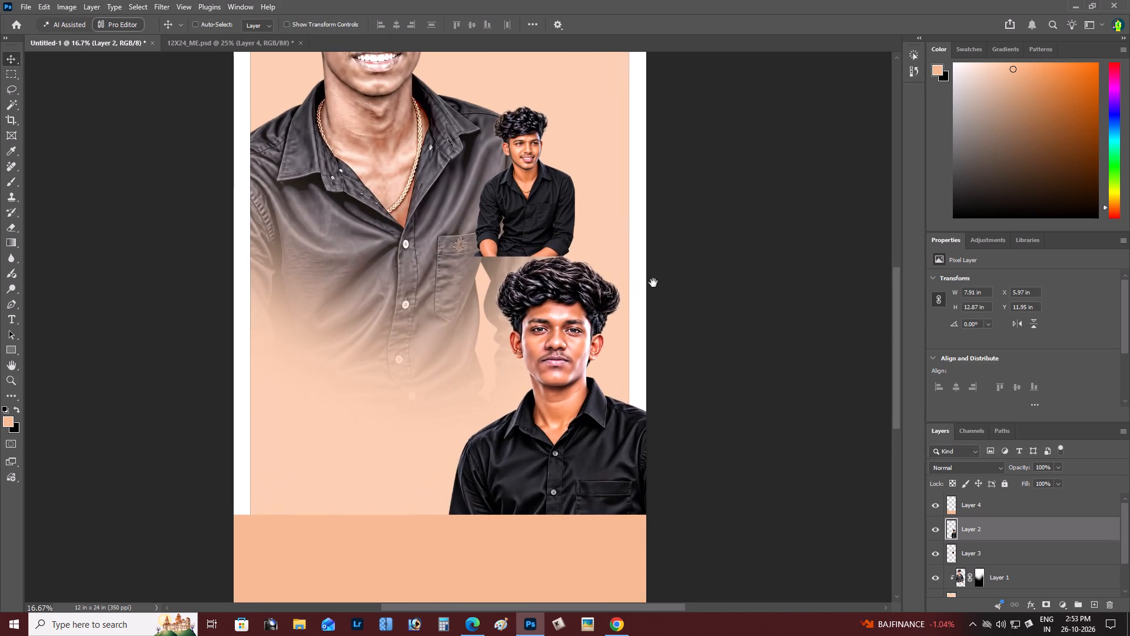
pyautogui.moveTo(653, 283); pyautogui.dragTo(646, 279)
pyautogui.click(646, 279)
pyautogui.keyDown('shift'); pyautogui.moveTo(534, 327); pyautogui.dragTo(547, 336); pyautogui.keyUp('shift')
# Examine the lower-right man's face and hair closely with the interface panels hidden.
pyautogui.press('z')
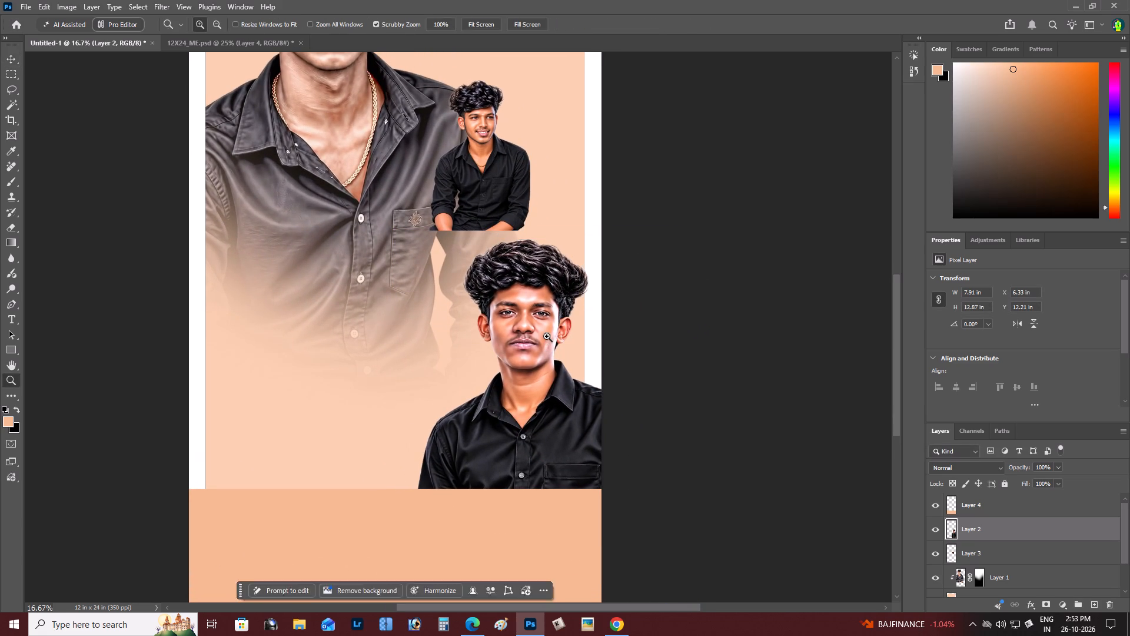
pyautogui.click(547, 336)
pyautogui.press('v')
pyautogui.press('Tab')
pyautogui.press('space')
pyautogui.moveTo(697, 378); pyautogui.dragTo(686, 378)
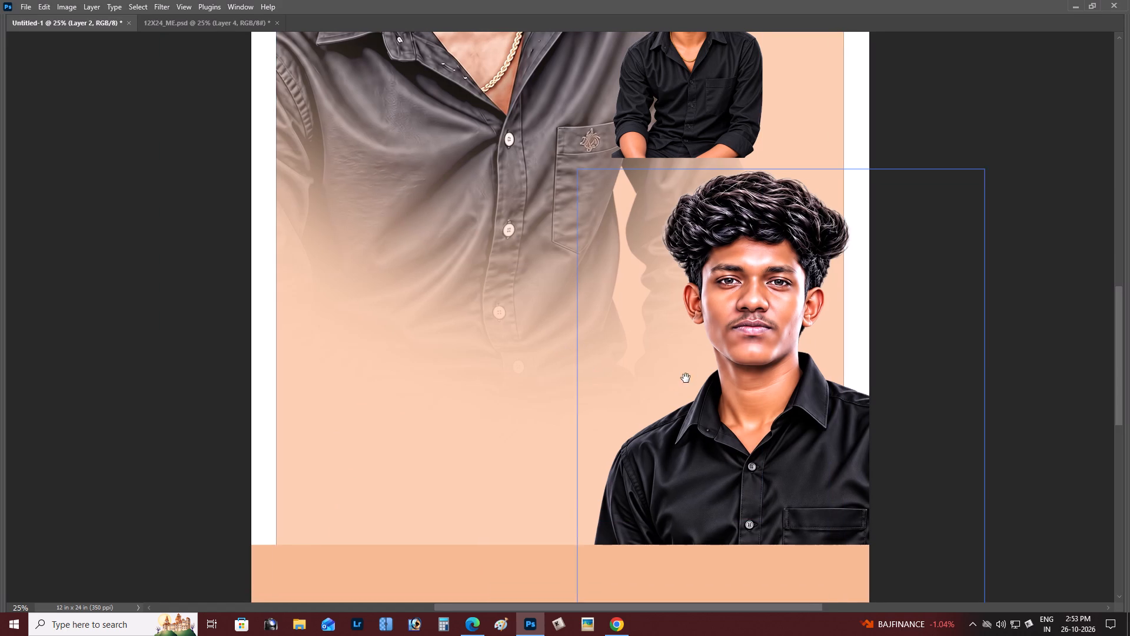
pyautogui.moveTo(686, 378); pyautogui.dragTo(684, 378)
pyautogui.click(684, 378)
pyautogui.press('z')
pyautogui.click(705, 309)
pyautogui.press('v')
pyautogui.press('space')
pyautogui.press('space')
pyautogui.press('space')
pyautogui.press('space')
pyautogui.moveTo(766, 303); pyautogui.dragTo(756, 303)
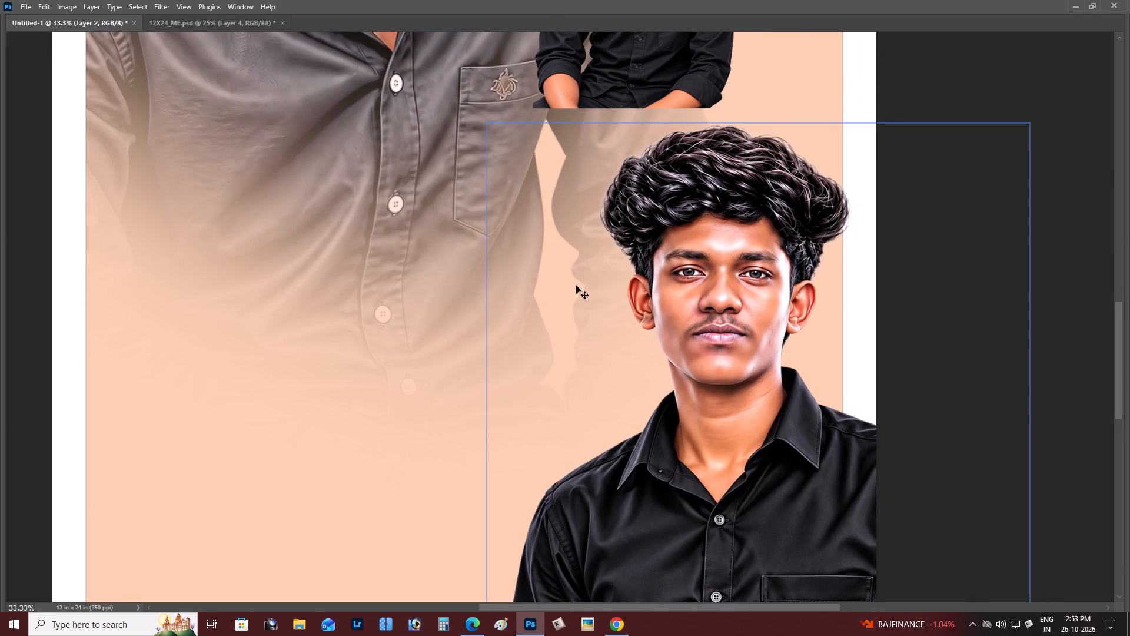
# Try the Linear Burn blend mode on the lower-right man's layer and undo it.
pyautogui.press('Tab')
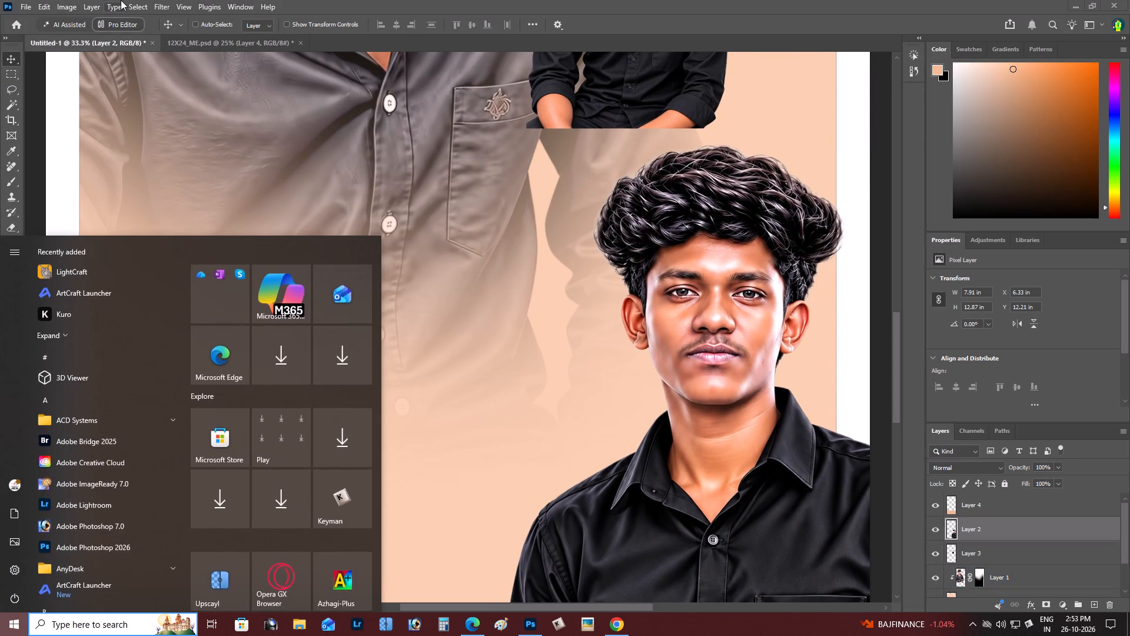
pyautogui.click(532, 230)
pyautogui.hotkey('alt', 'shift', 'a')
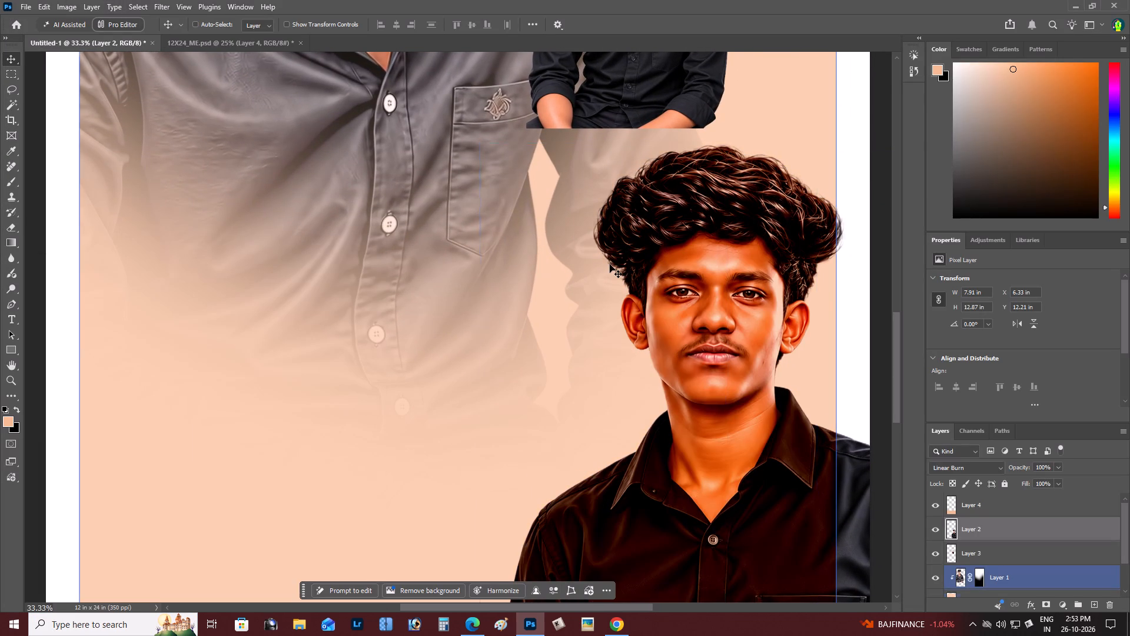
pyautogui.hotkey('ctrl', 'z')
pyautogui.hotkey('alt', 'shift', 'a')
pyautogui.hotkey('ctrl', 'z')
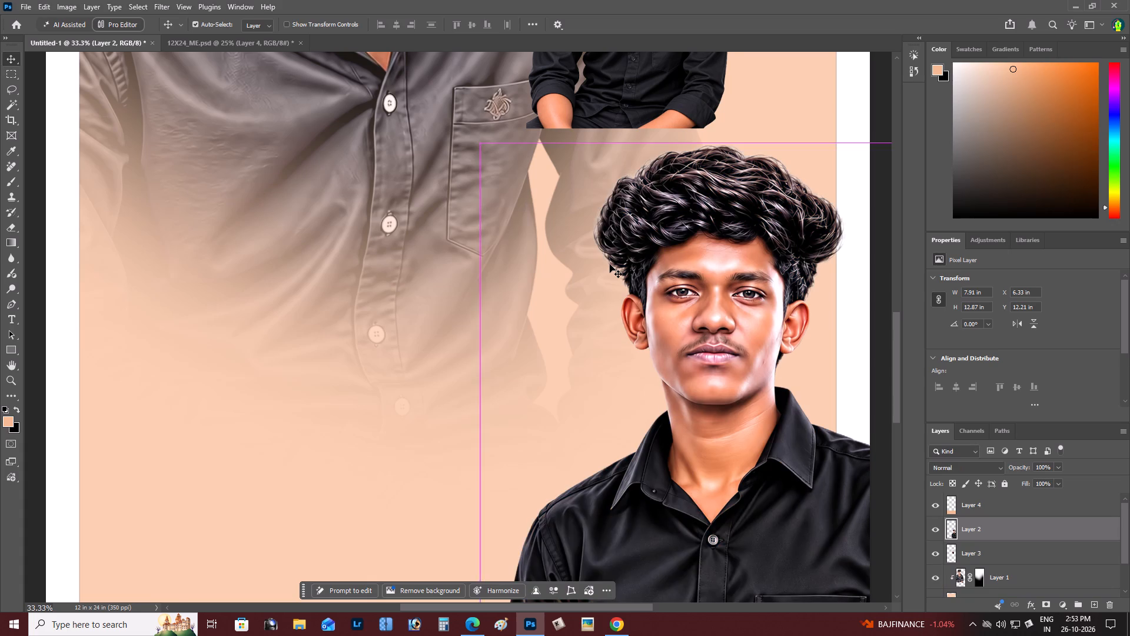
# Open the Camera Raw Filter on the lower-right man's layer and set Exposure to +0.30.
pyautogui.press('Tab')
pyautogui.scroll(1, 465, 168)
pyautogui.press('Tab')
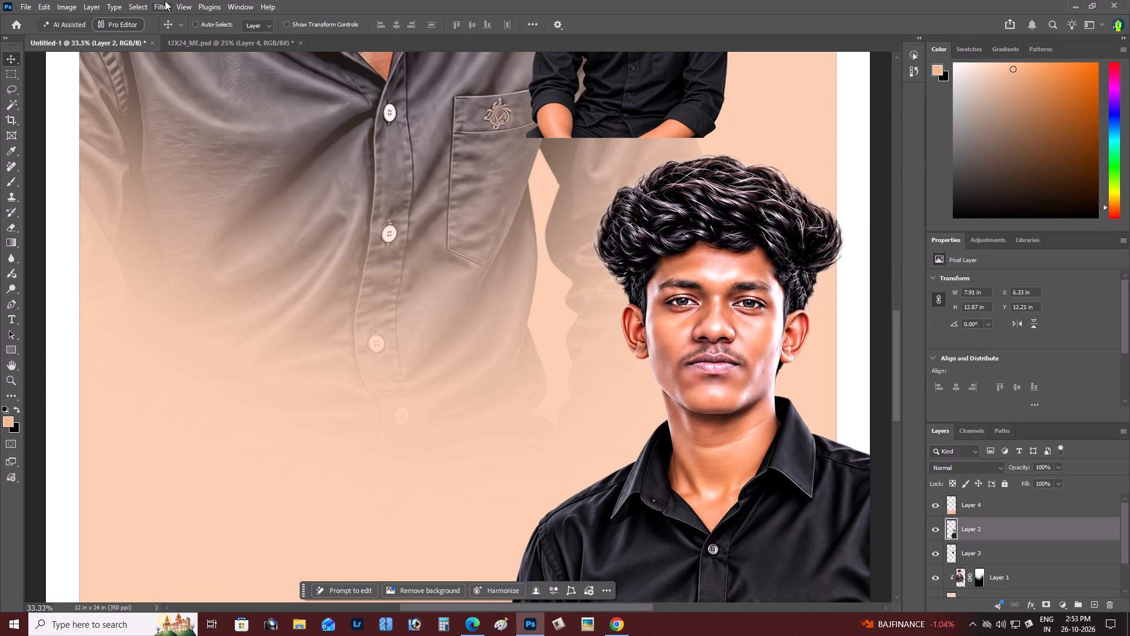
pyautogui.click(165, 1)
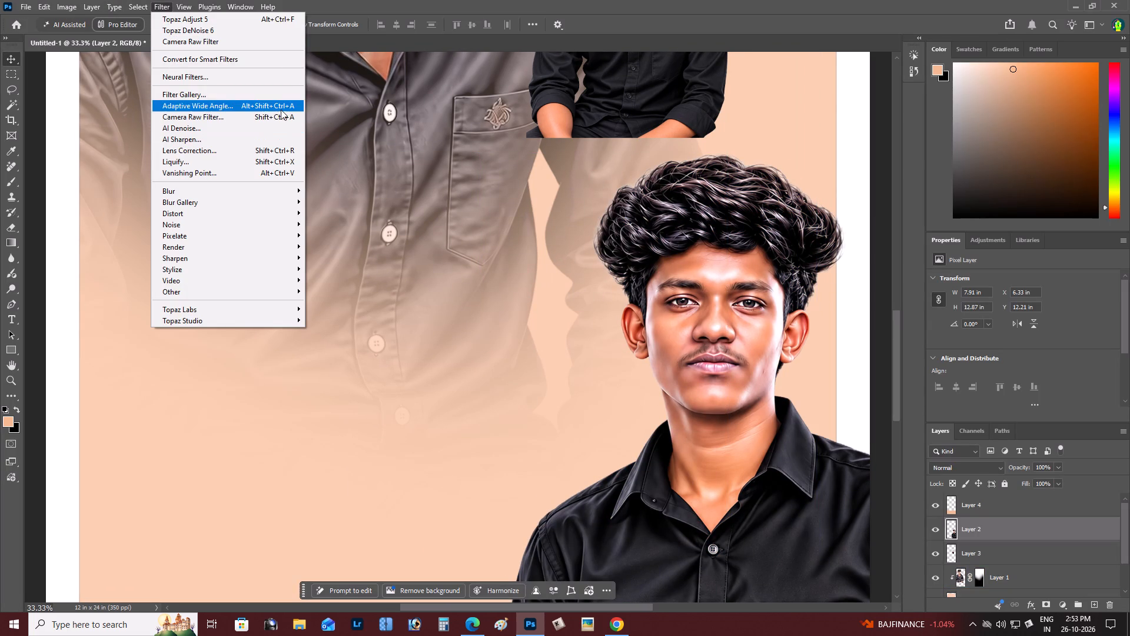
pyautogui.click(433, 127)
pyautogui.hotkey('ctrl', 'shift', 'a')
pyautogui.hotkey('ctrl', 'shift', 's')
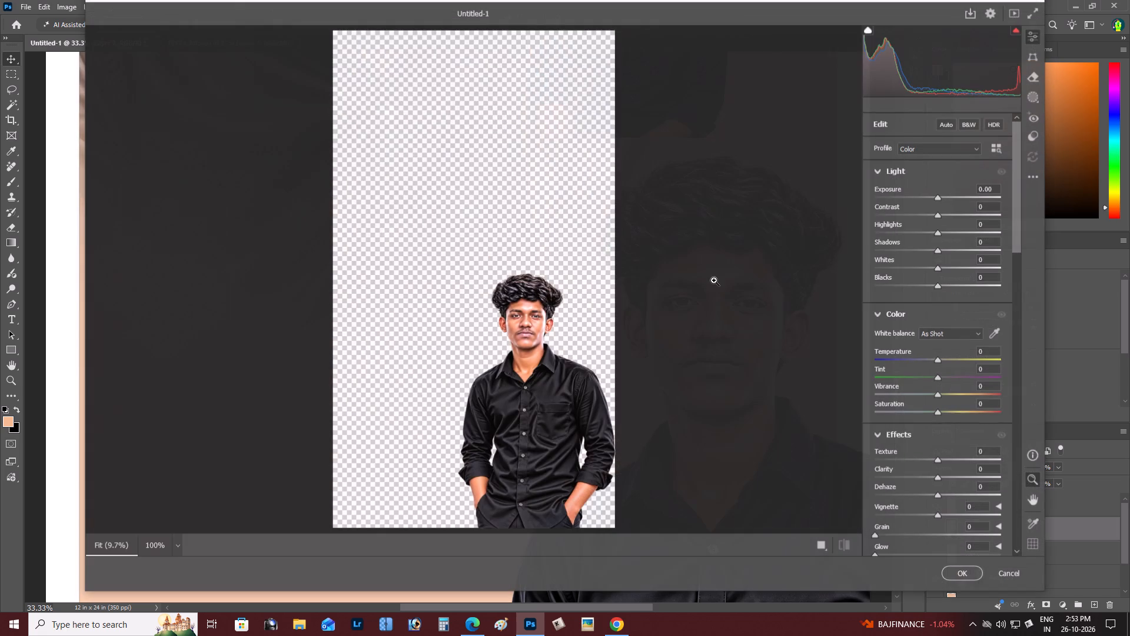
pyautogui.moveTo(521, 339); pyautogui.dragTo(593, 362)
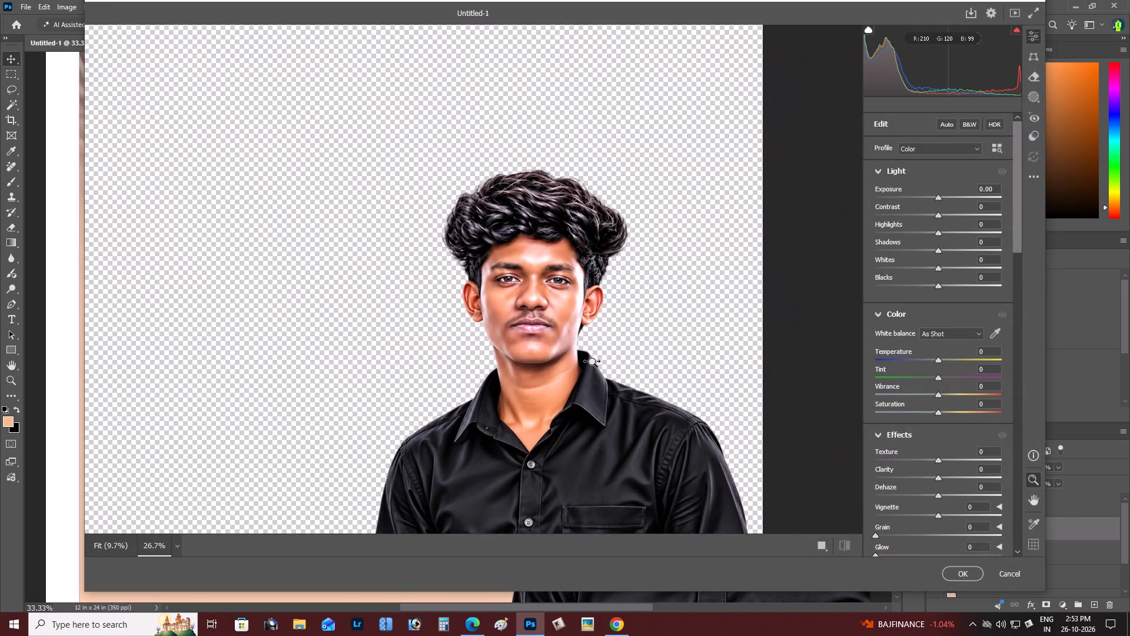
pyautogui.moveTo(593, 362); pyautogui.dragTo(597, 365)
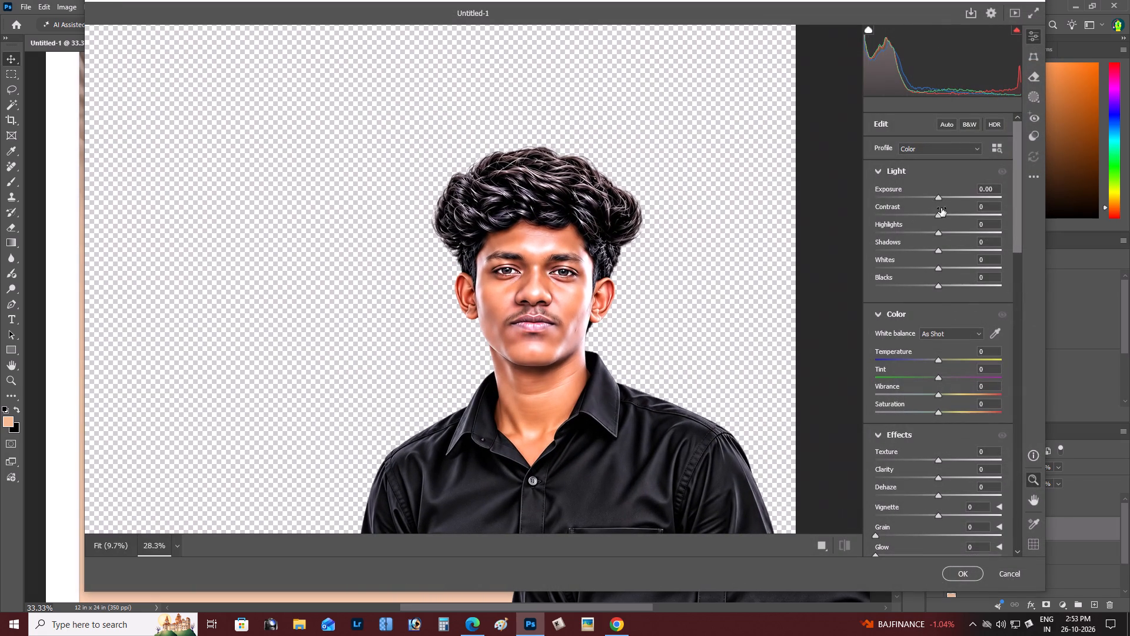
pyautogui.click(939, 198)
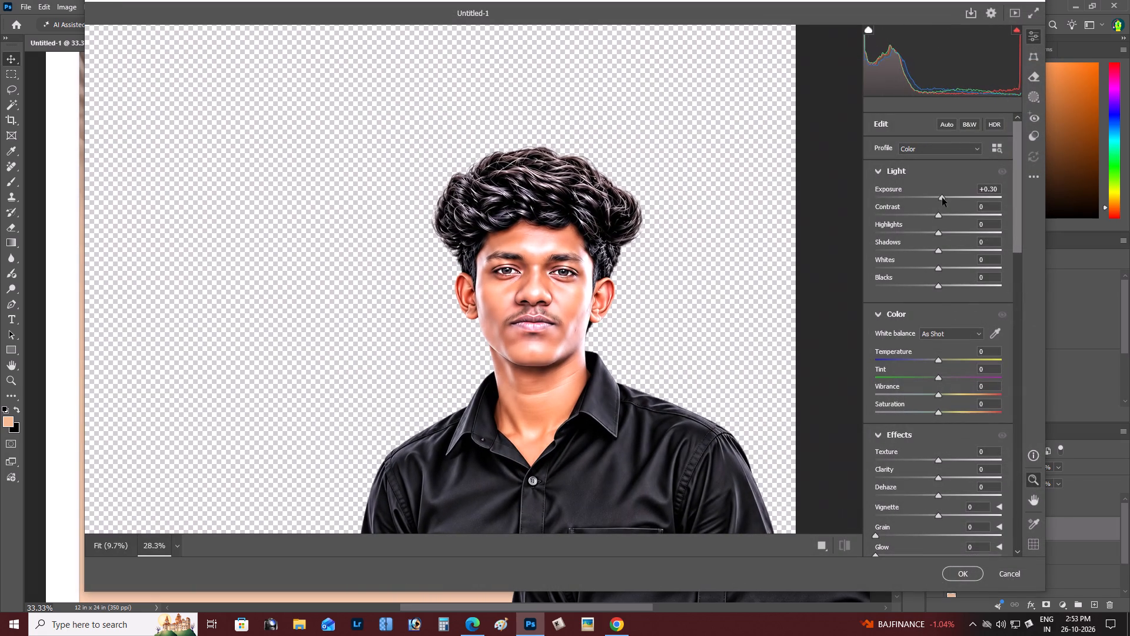
# Set the portrait's Contrast to +19, Highlights to +10, Shadows to +7, Whites to +5 and Blacks to -5.
pyautogui.moveTo(939, 218); pyautogui.dragTo(939, 220)
pyautogui.moveTo(939, 220); pyautogui.dragTo(940, 225)
pyautogui.moveTo(939, 233); pyautogui.dragTo(945, 237)
pyautogui.moveTo(937, 216); pyautogui.dragTo(948, 215)
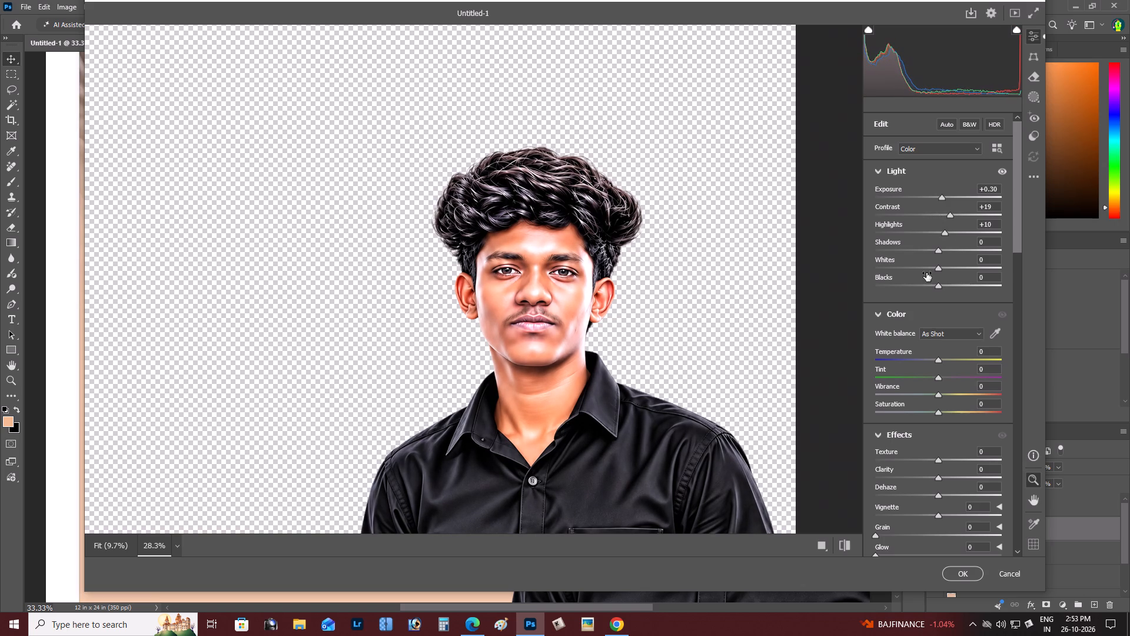
pyautogui.click(938, 251)
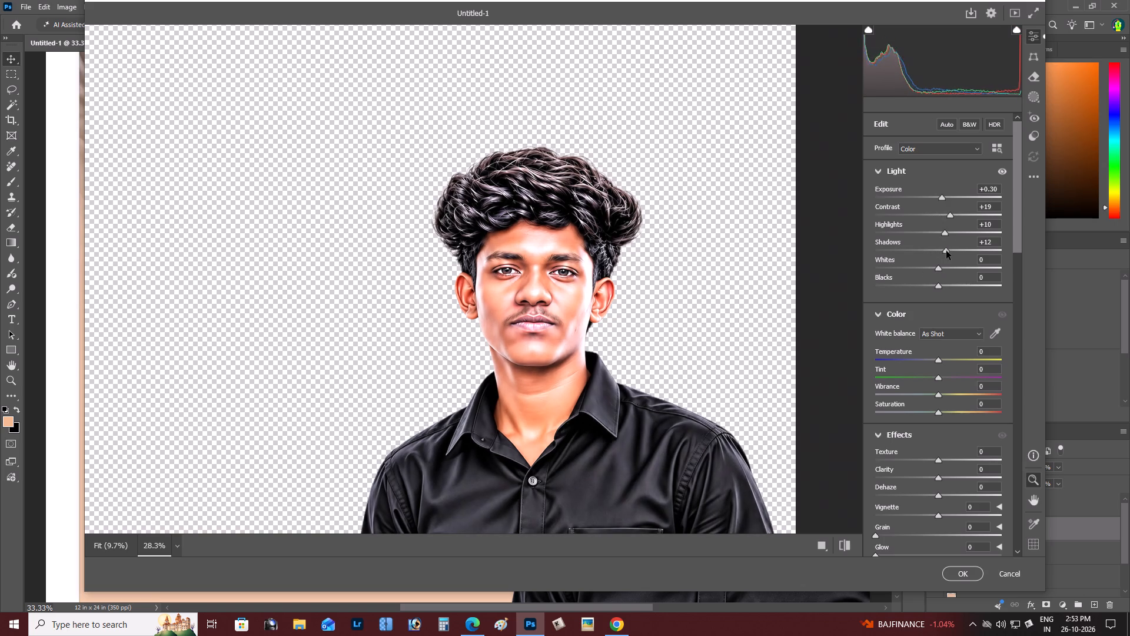
pyautogui.click(936, 269)
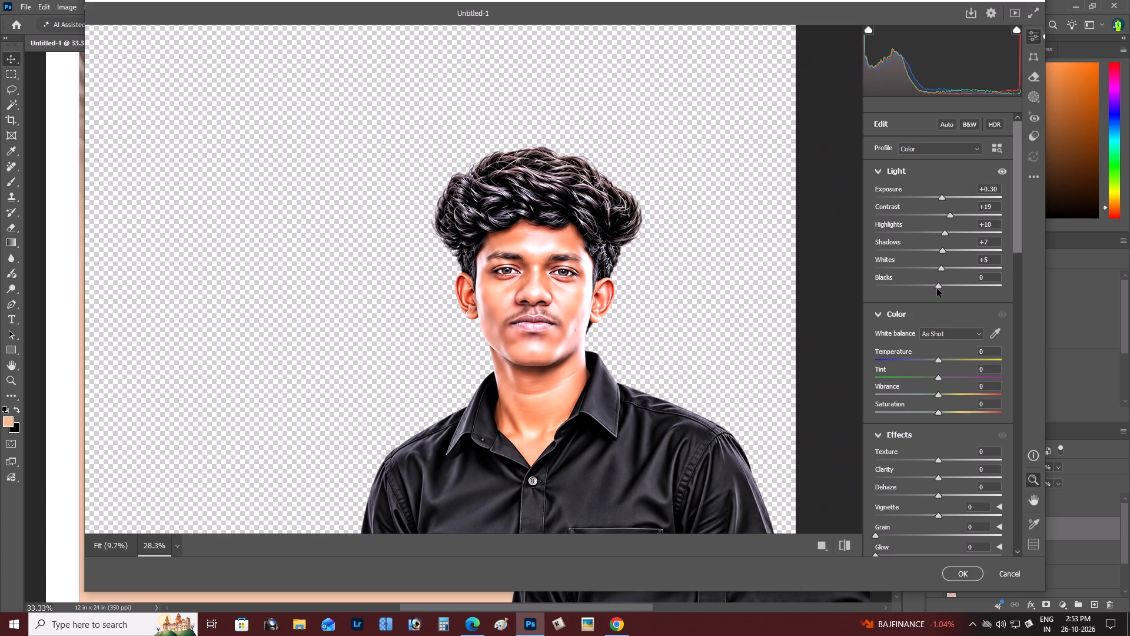
pyautogui.click(935, 289)
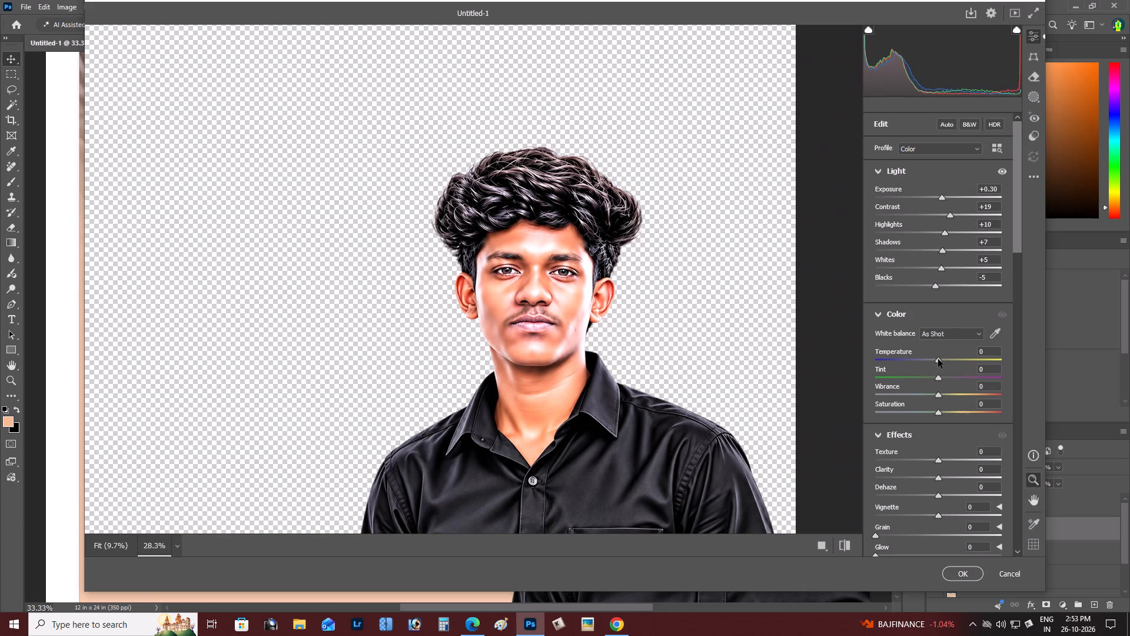
# Set the portrait's Temperature to +7, Tint to -12, Vibrance to -26 and Saturation to -23.
pyautogui.click(940, 360)
pyautogui.moveTo(939, 377); pyautogui.dragTo(930, 379)
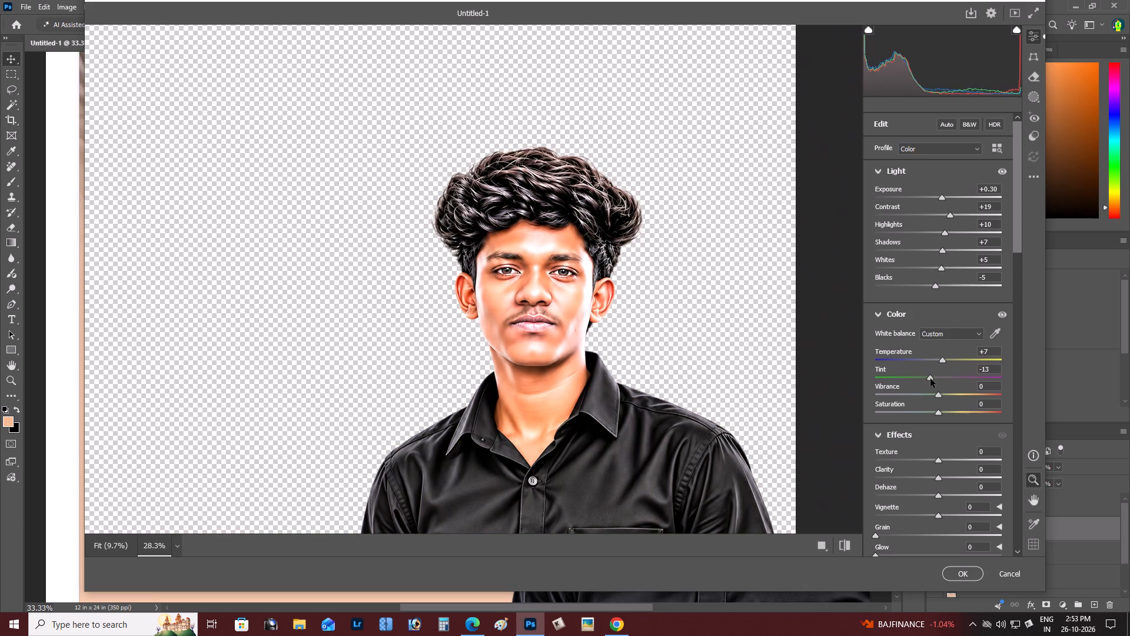
pyautogui.moveTo(930, 379); pyautogui.dragTo(931, 379)
pyautogui.moveTo(934, 397); pyautogui.dragTo(922, 396)
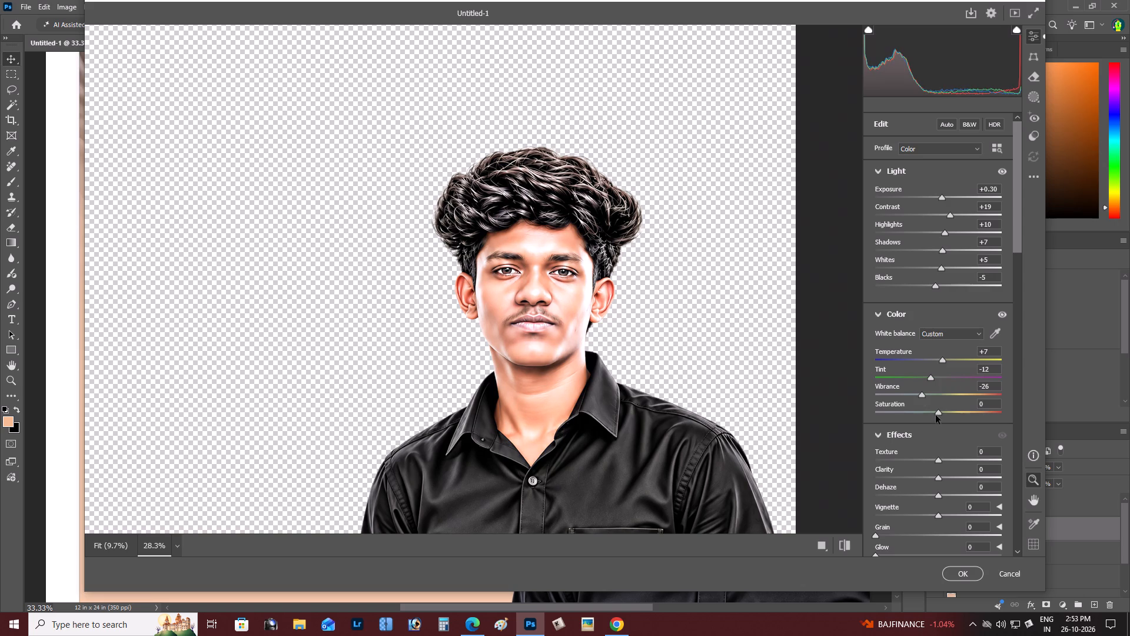
pyautogui.moveTo(934, 412); pyautogui.dragTo(923, 411)
# Readjust the portrait's tones: Contrast to +6, Blacks to -26 and Highlights to +2.
pyautogui.scroll(1, 940, 265)
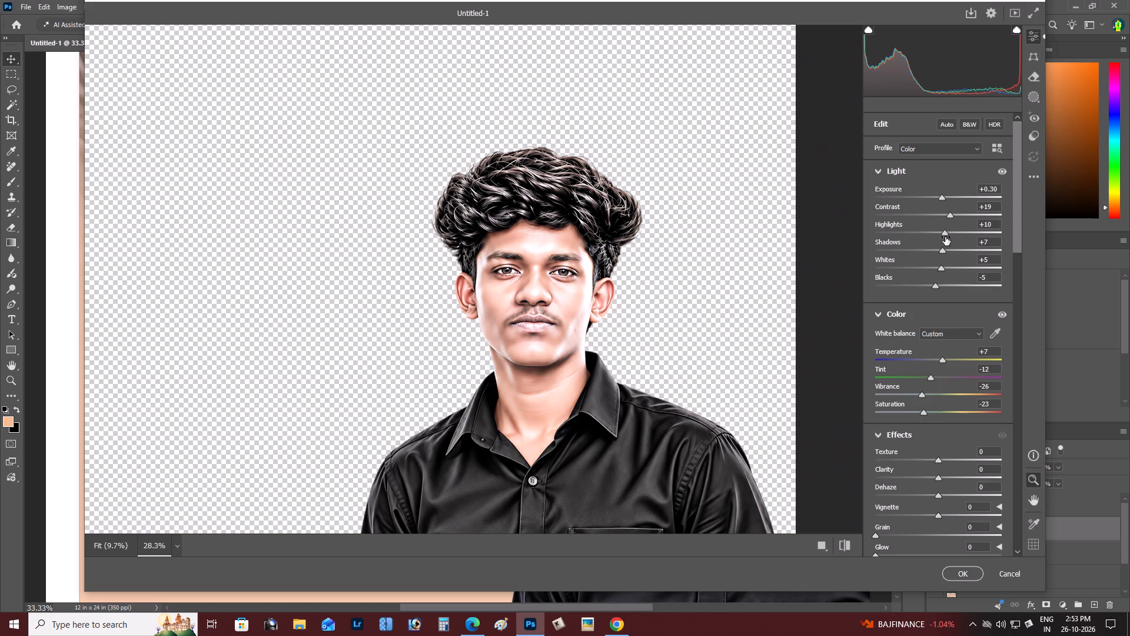
pyautogui.click(945, 217)
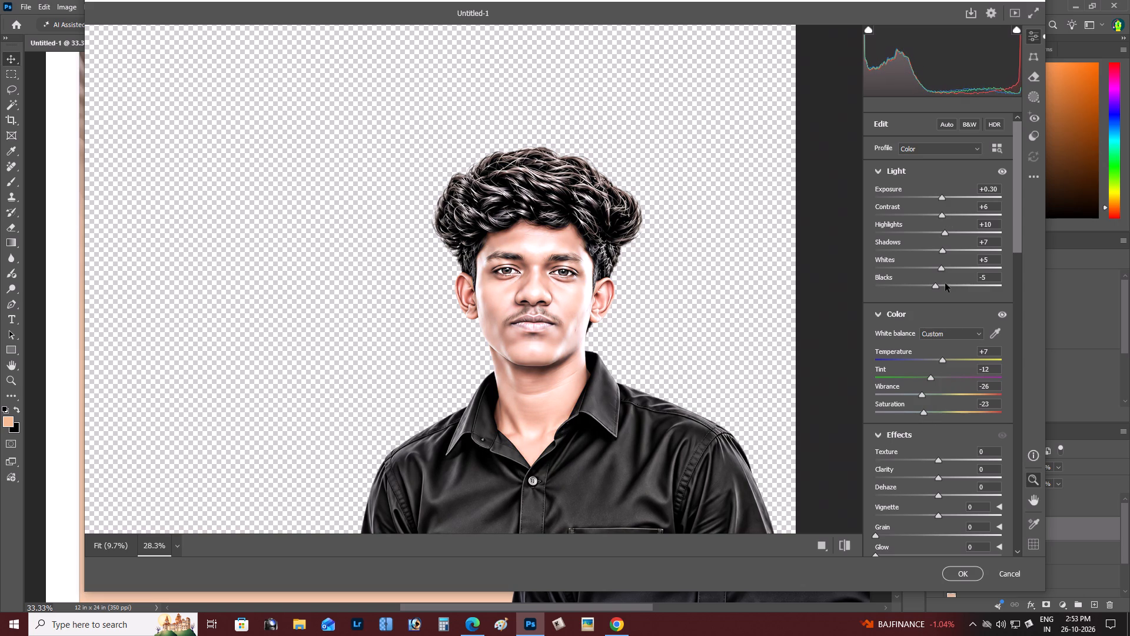
pyautogui.moveTo(932, 287); pyautogui.dragTo(918, 289)
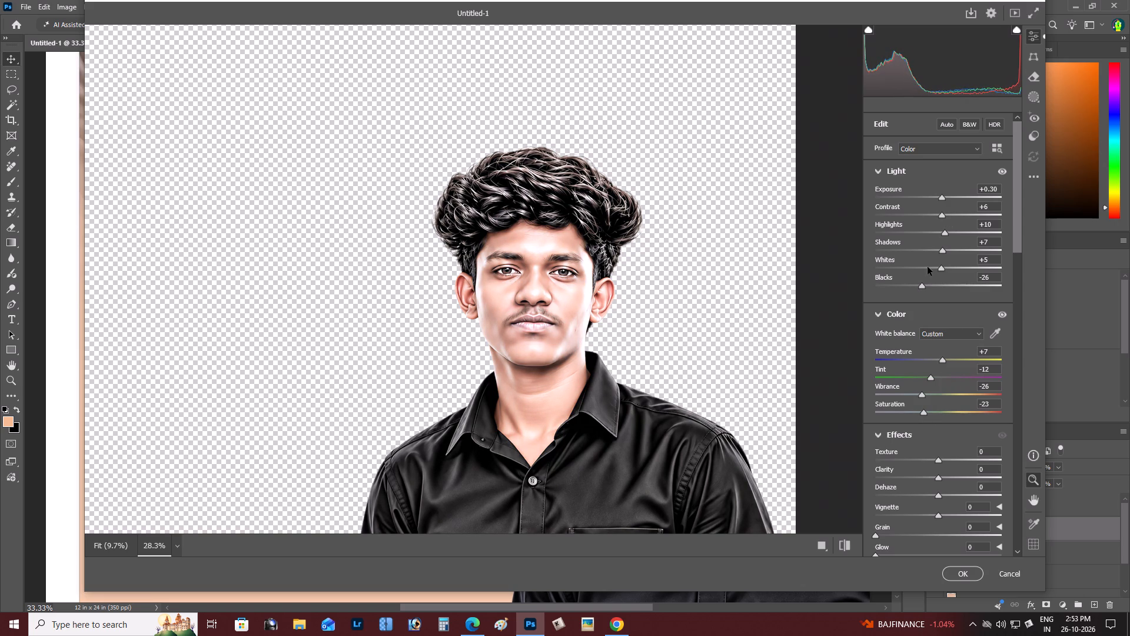
pyautogui.moveTo(942, 235); pyautogui.dragTo(932, 234)
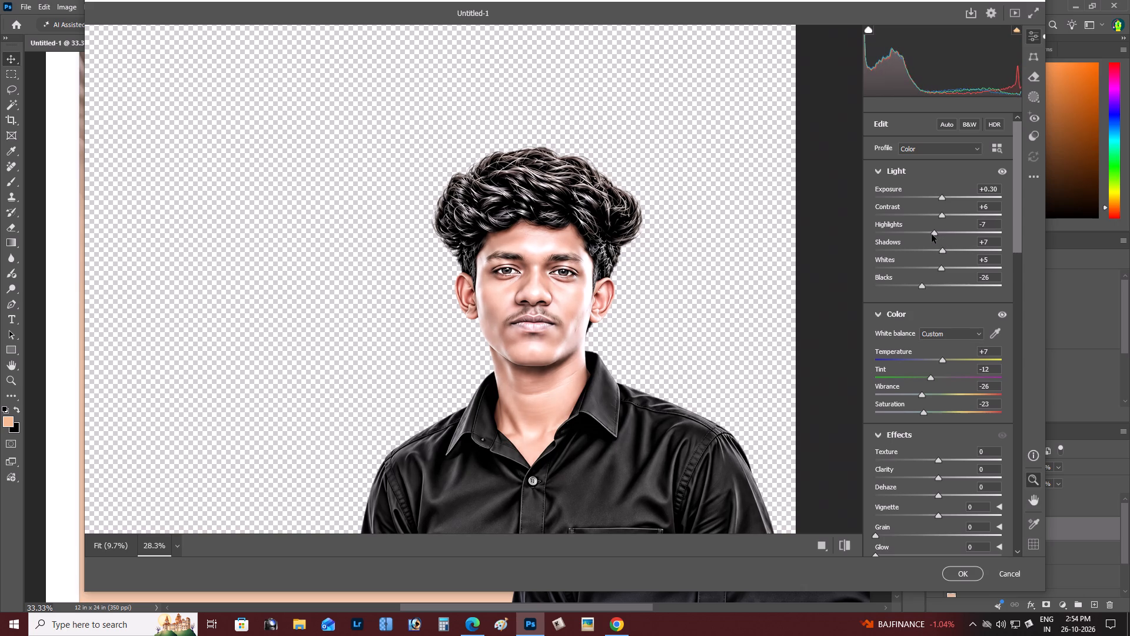
pyautogui.moveTo(932, 234); pyautogui.dragTo(937, 234)
# Fine-tune the lower-right man's portrait colour: Temperature to +16, Tint to -14 and Vibrance to -22.
pyautogui.click(947, 362)
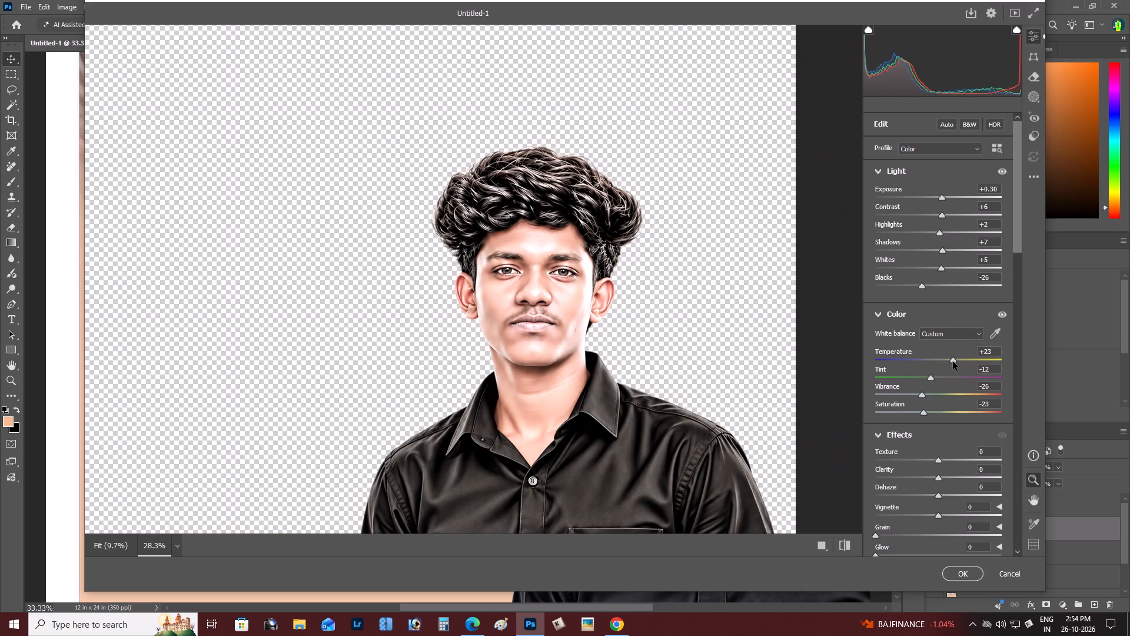
pyautogui.click(927, 379)
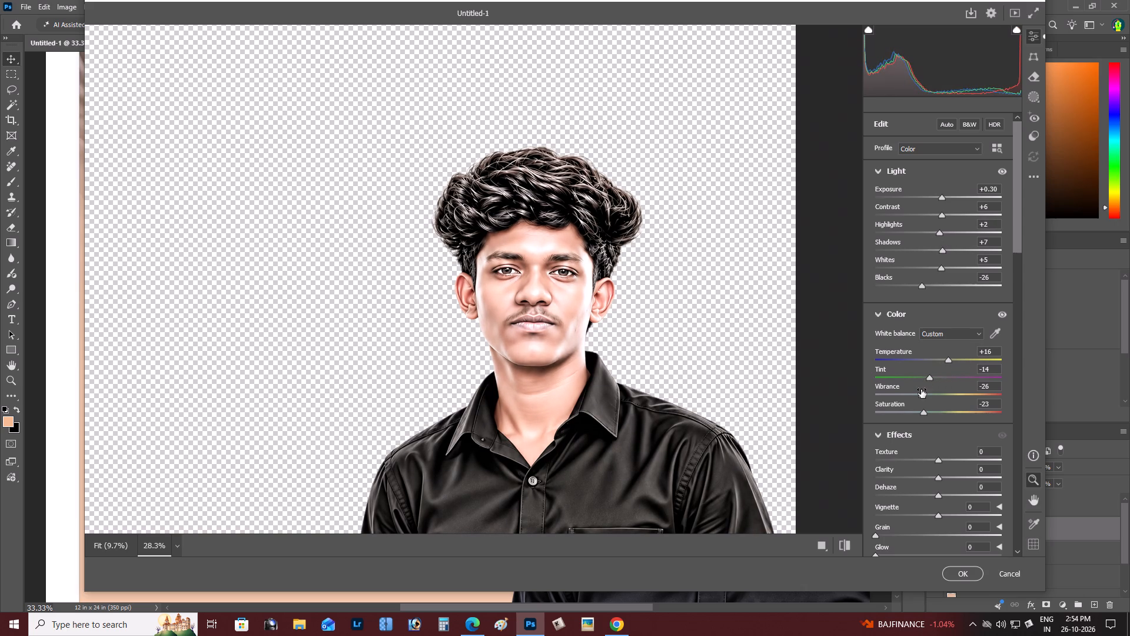
pyautogui.click(923, 395)
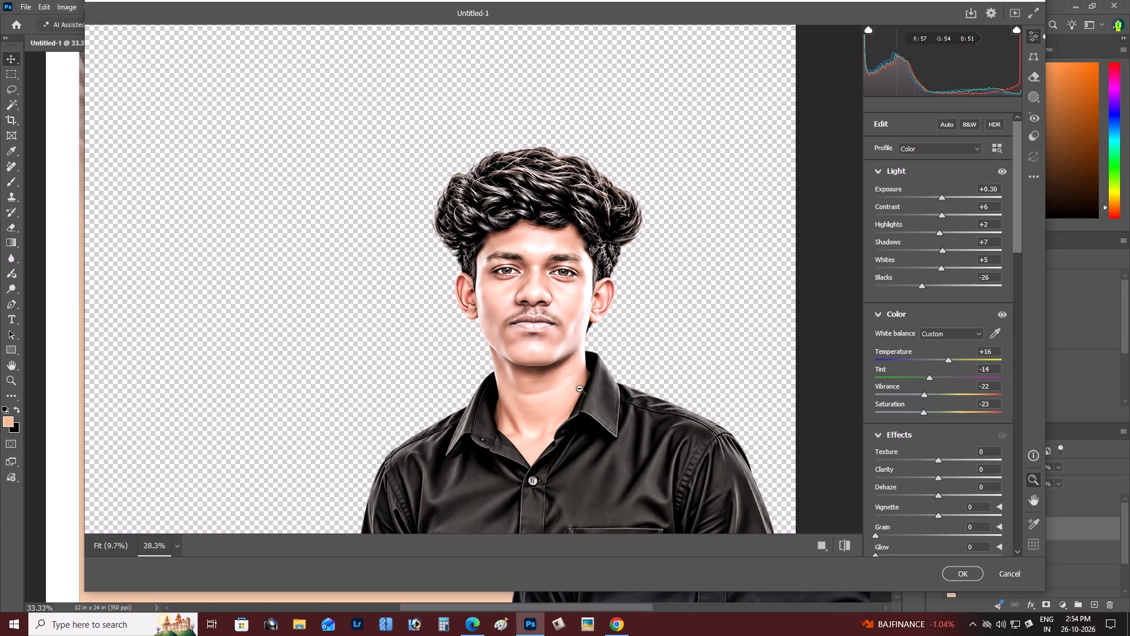
# Set the portrait's Texture to +44, Clarity to +21, Dehaze to +1 and Vignette to -3.
pyautogui.moveTo(940, 458); pyautogui.dragTo(909, 456)
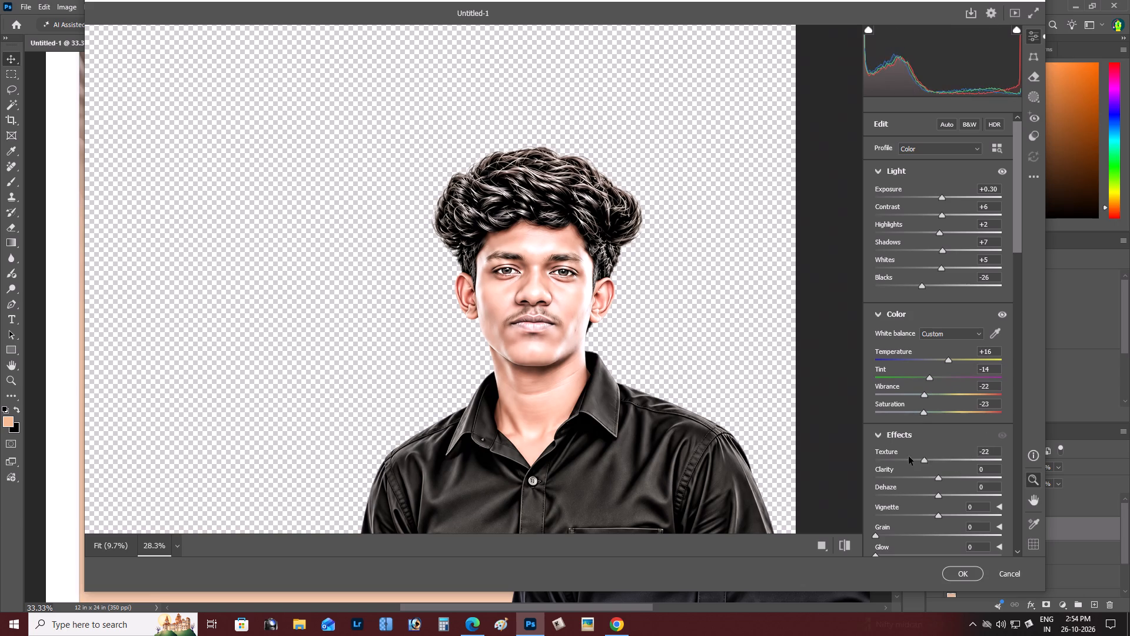
pyautogui.moveTo(909, 456); pyautogui.dragTo(968, 461)
pyautogui.moveTo(941, 476); pyautogui.dragTo(945, 476)
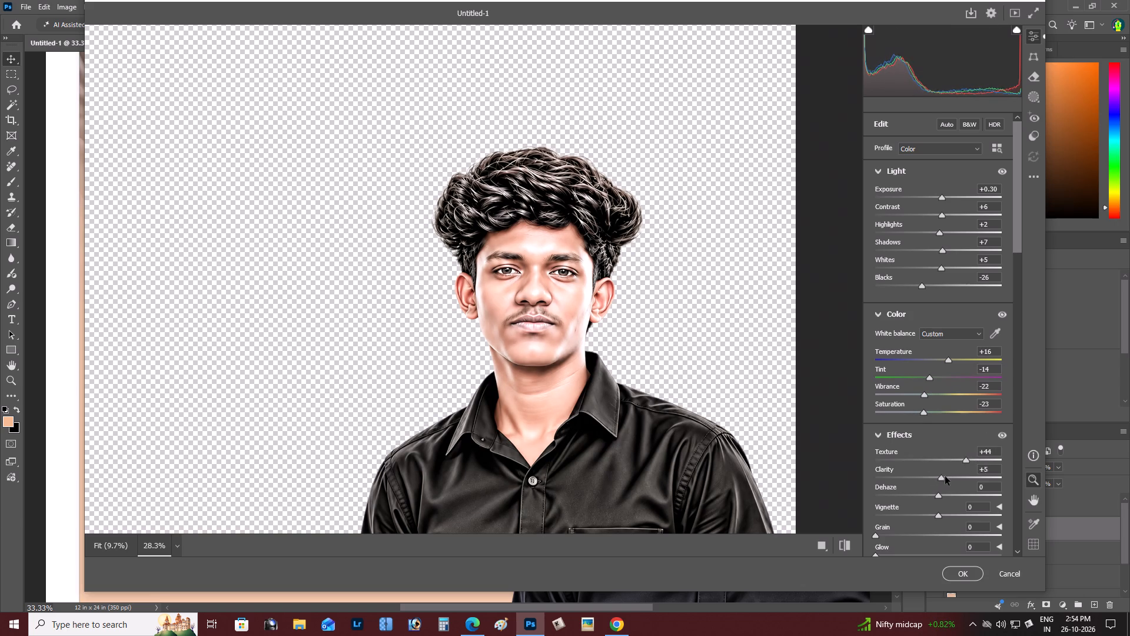
pyautogui.moveTo(945, 476); pyautogui.dragTo(956, 478)
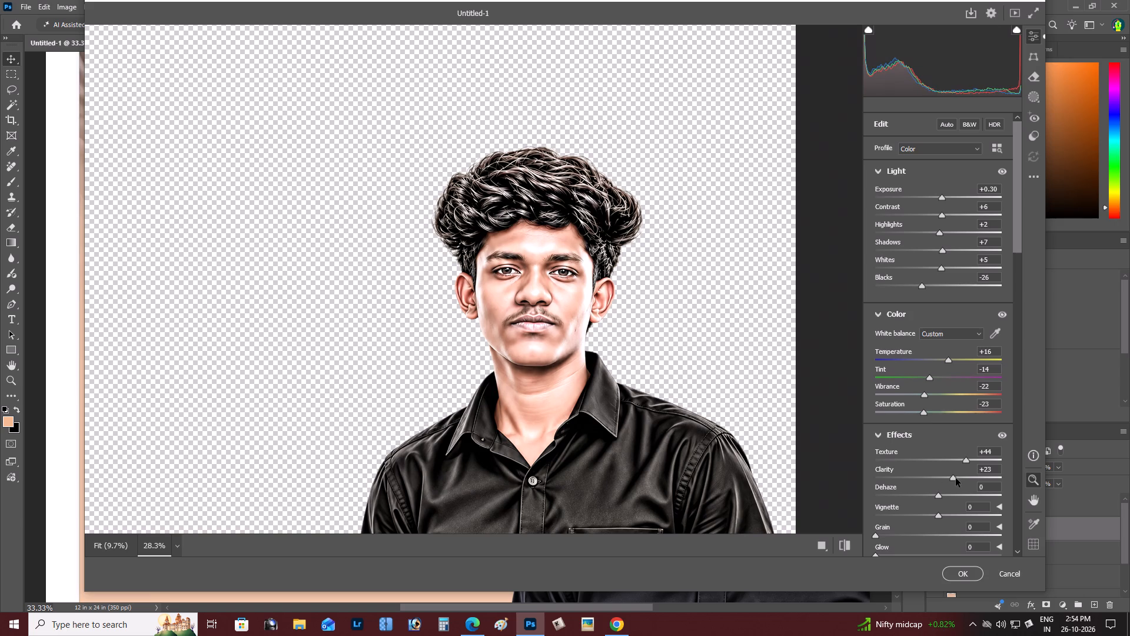
pyautogui.moveTo(956, 478); pyautogui.dragTo(955, 479)
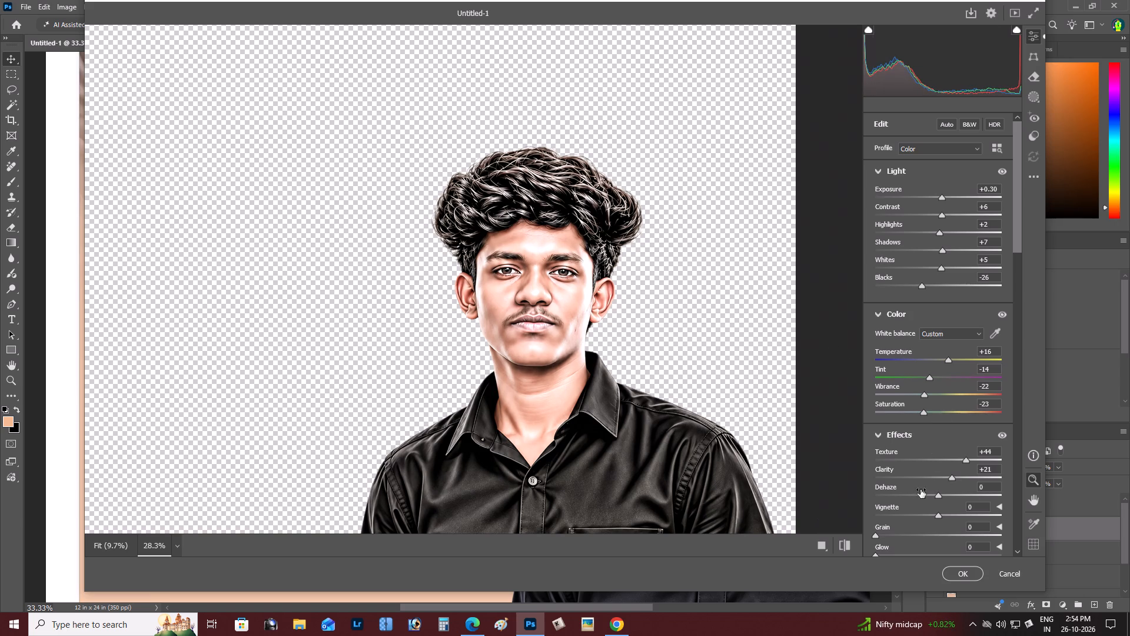
pyautogui.click(939, 495)
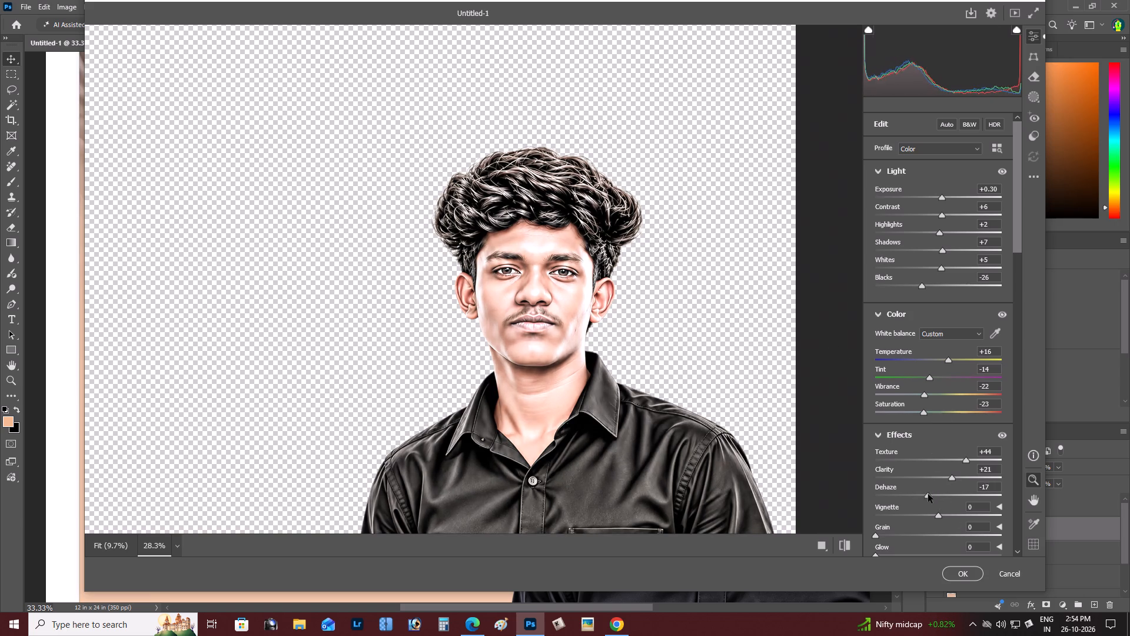
pyautogui.click(937, 515)
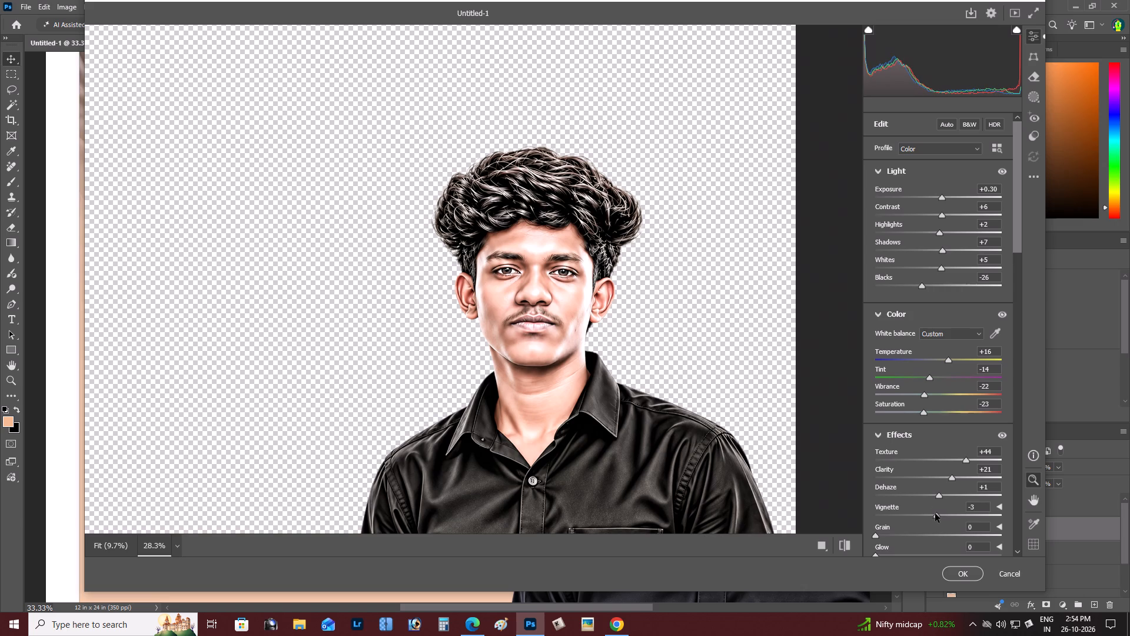
# Set the portrait's Sharpening to 86 in the Detail settings.
pyautogui.scroll(-3, 962, 526)
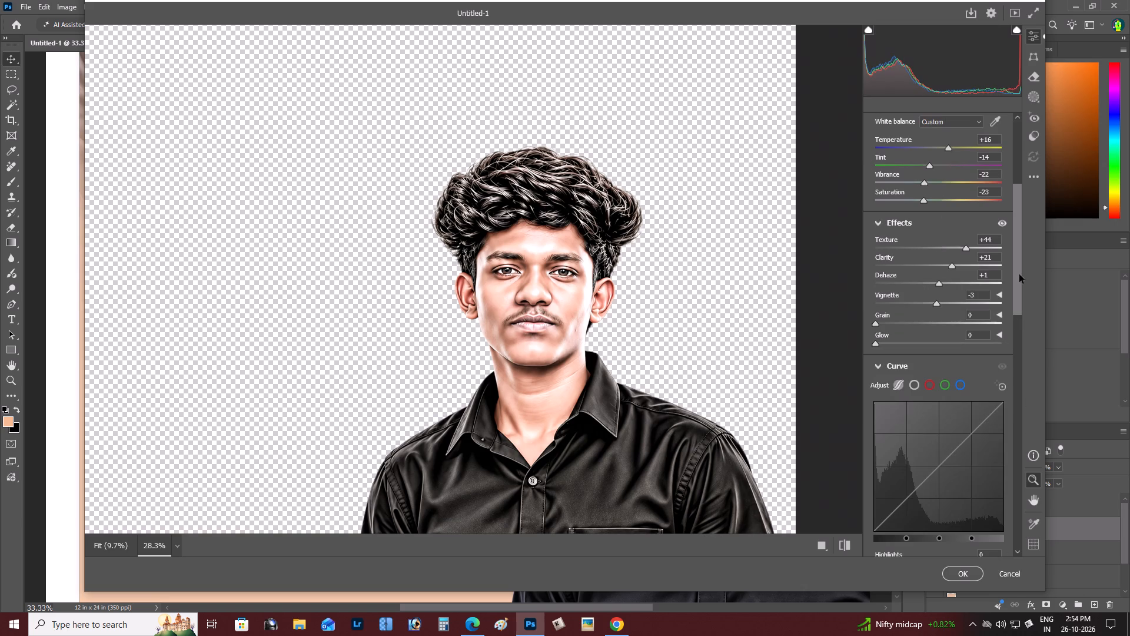
pyautogui.moveTo(1019, 273); pyautogui.dragTo(1018, 418)
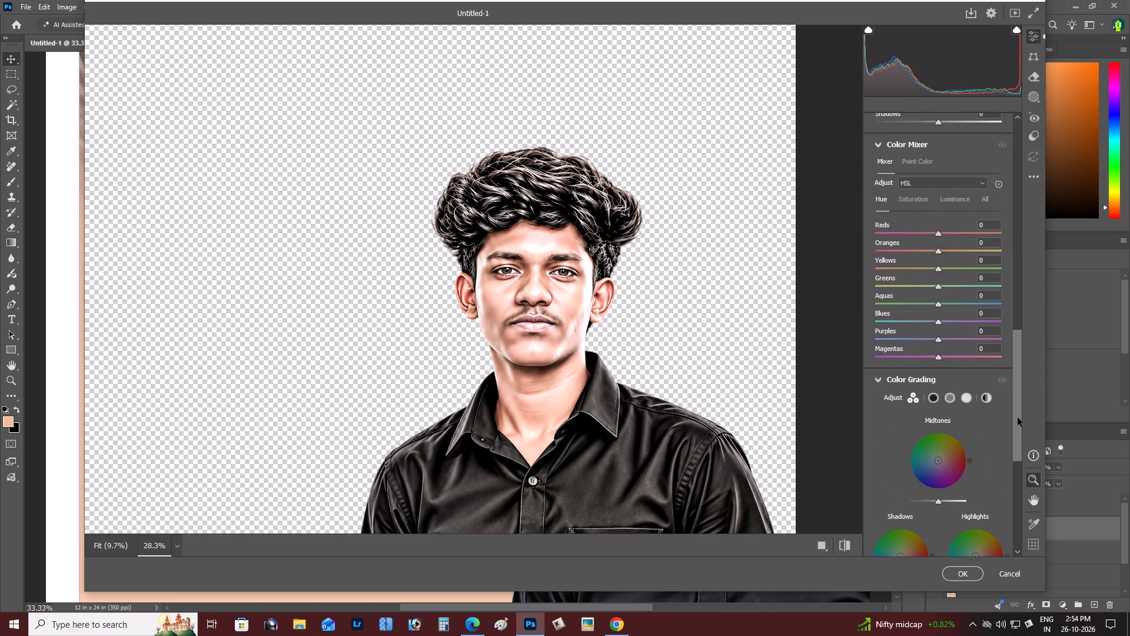
pyautogui.moveTo(1018, 418); pyautogui.dragTo(1019, 516)
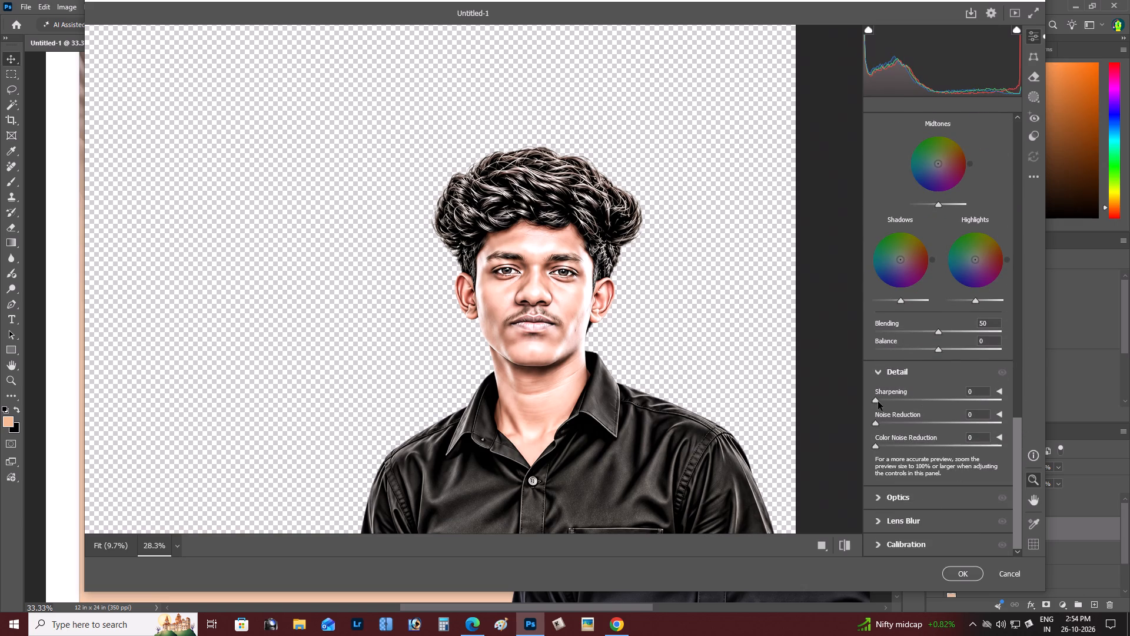
pyautogui.moveTo(879, 402); pyautogui.dragTo(950, 408)
pyautogui.click(966, 565)
# Set the portrait's Blacks to -11 and Exposure to +0.10, and apply the Camera Raw adjustments.
pyautogui.scroll(10, 954, 453)
pyautogui.scroll(3, 949, 392)
pyautogui.scroll(4, 936, 315)
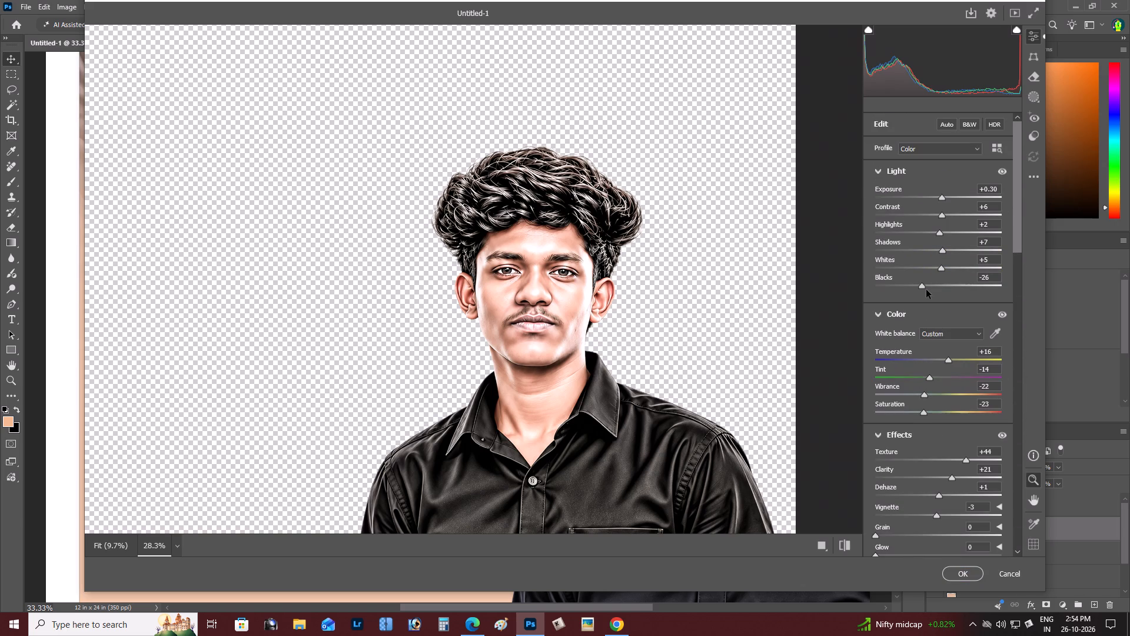
pyautogui.moveTo(923, 287); pyautogui.dragTo(933, 287)
pyautogui.click(939, 199)
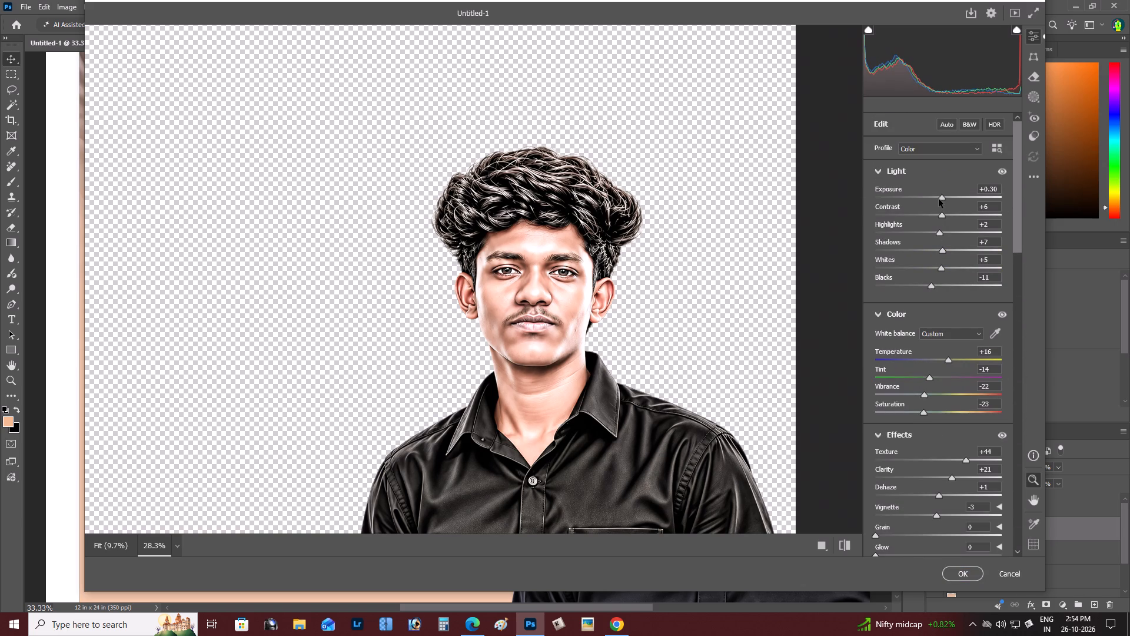
pyautogui.click(963, 584)
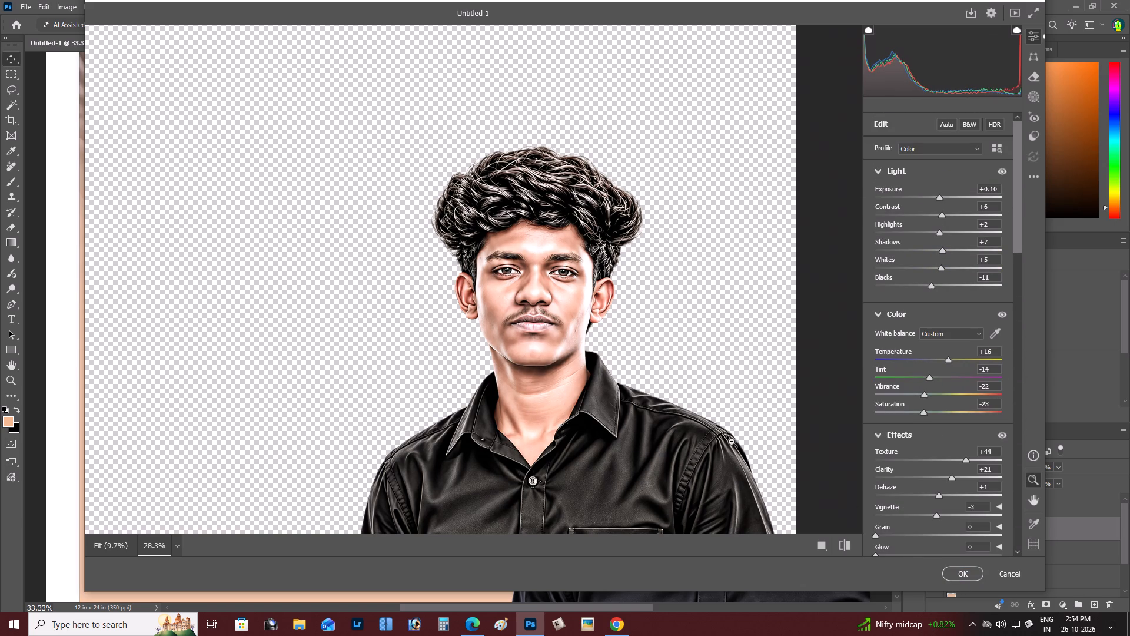
pyautogui.click(971, 568)
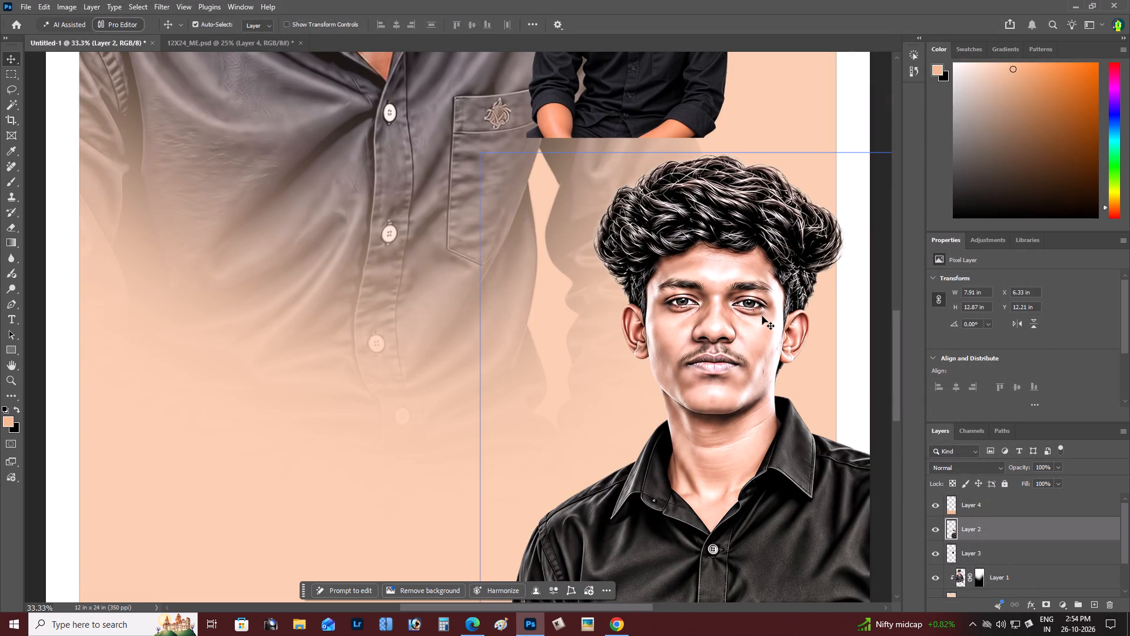
pyautogui.hotkey('ctrl', '-')
pyautogui.hotkey('ctrl', '0')
pyautogui.press('Tab')
pyautogui.press('z')
pyautogui.press('z')
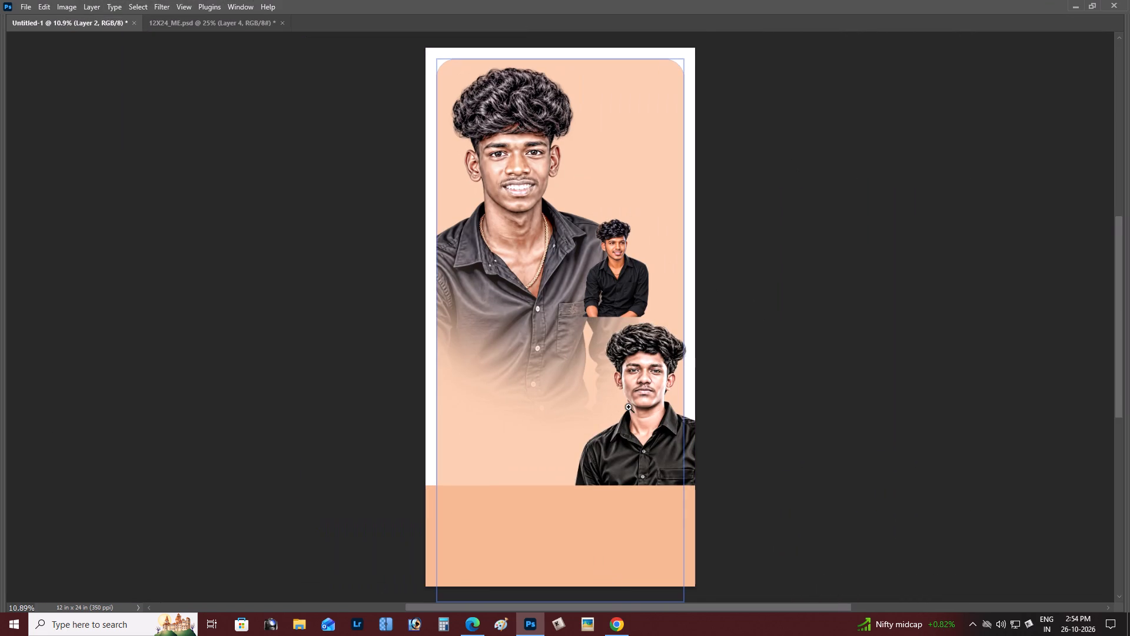
pyautogui.tripleClick(629, 407)
pyautogui.press('space')
pyautogui.press('space')
pyautogui.press('space')
pyautogui.press('space')
pyautogui.press('space')
pyautogui.moveTo(626, 405); pyautogui.dragTo(602, 404)
pyautogui.click(596, 403)
pyautogui.click(621, 331)
pyautogui.click(621, 331)
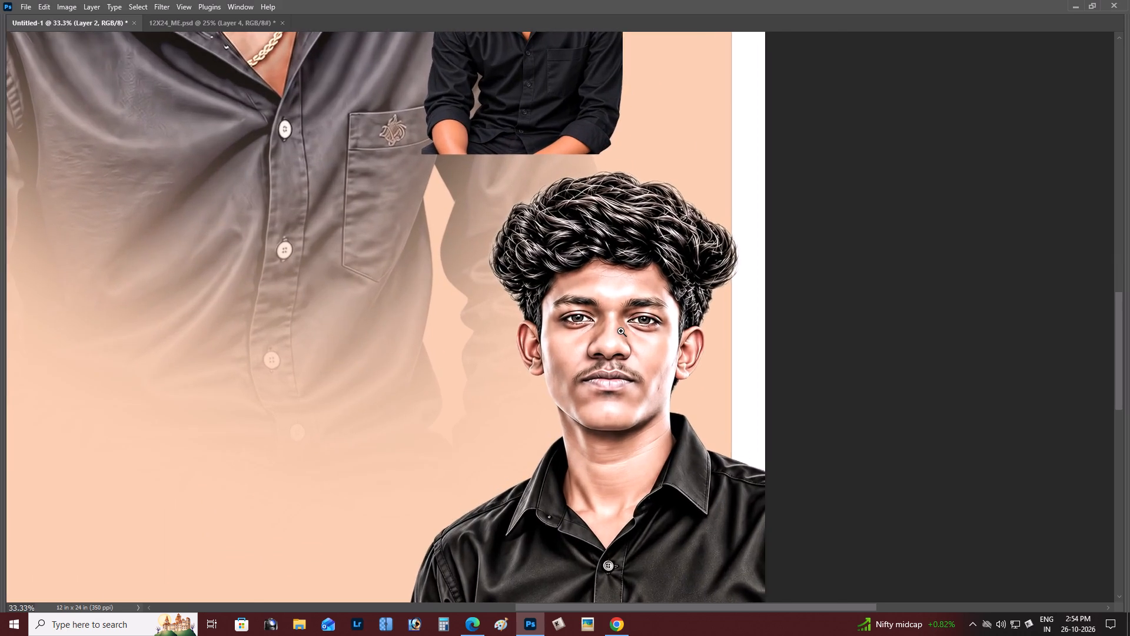
pyautogui.press('v')
pyautogui.click(168, 2)
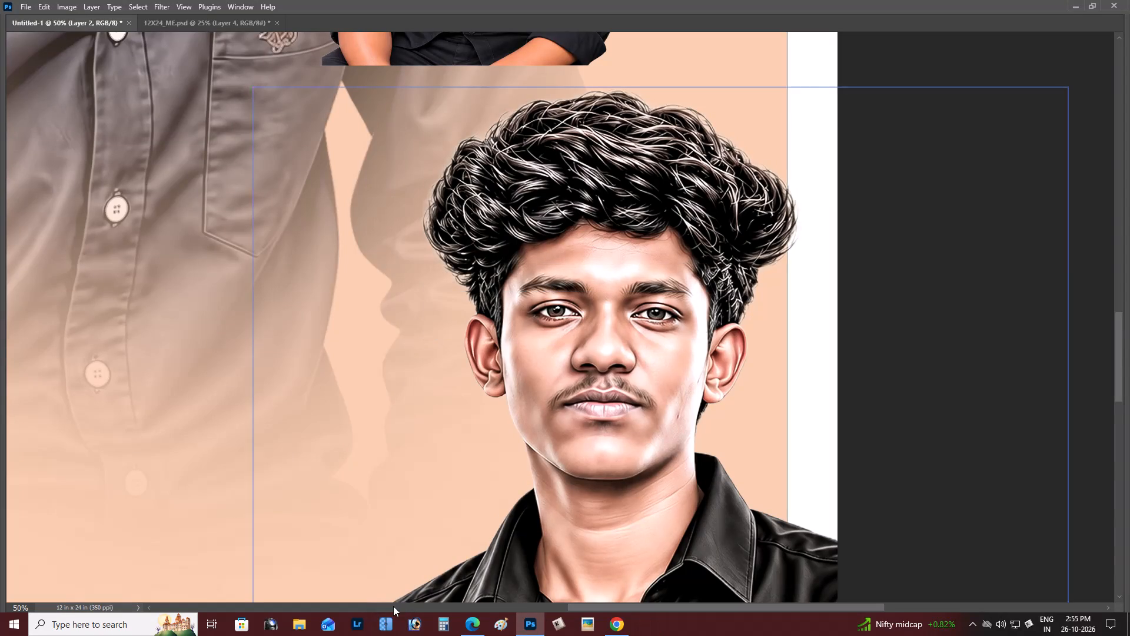
# Adjust the lower-right portrait with Levels: white input 247 and midtones 1.07, fine-tuning the black input, and apply.
pyautogui.hotkey('ctrl', 'l')
pyautogui.click(901, 207)
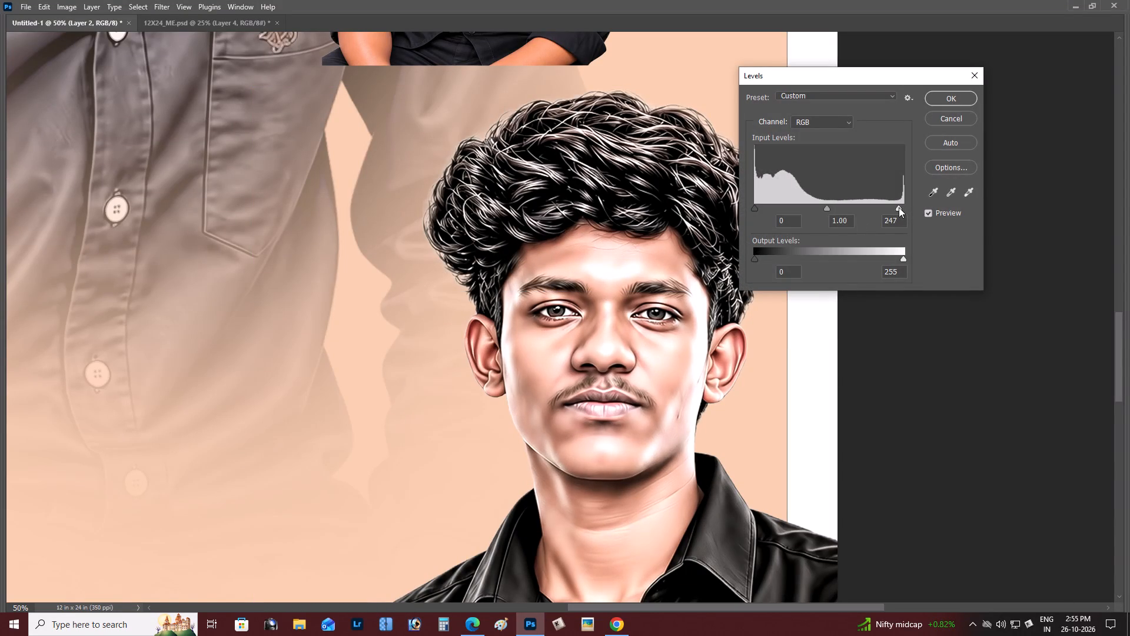
pyautogui.click(824, 206)
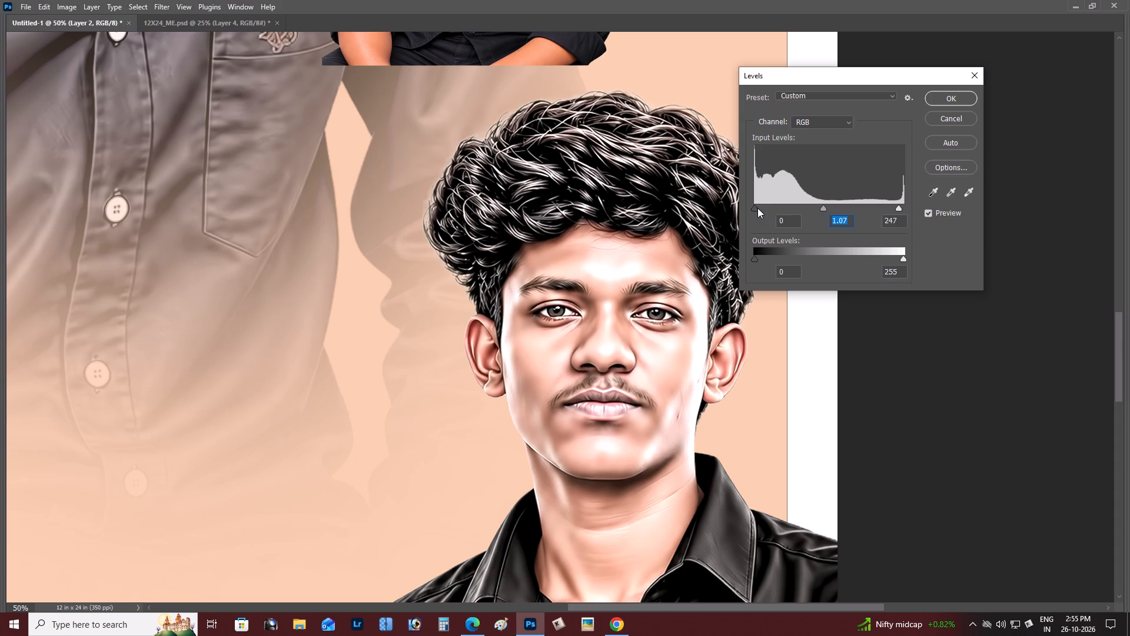
pyautogui.click(757, 208)
pyautogui.press('Return')
# Check the retouched portrait against the other portraits across the poster, down to the bottom strip.
pyautogui.hotkey('ctrl', '-')
pyautogui.press('Tab')
pyautogui.scroll(-3, 685, 234)
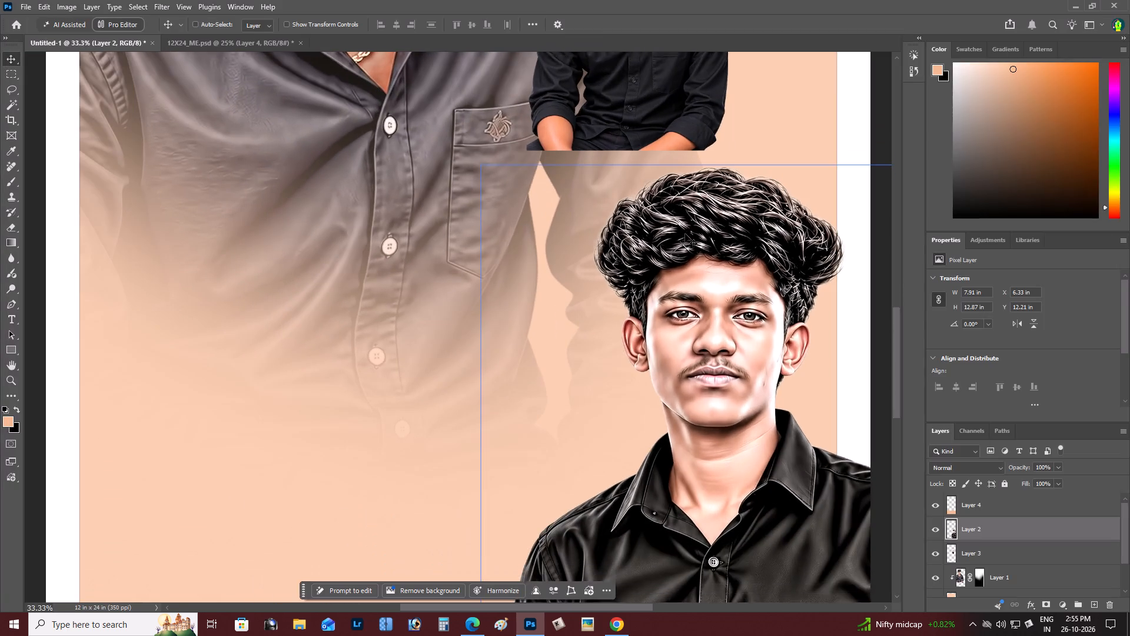
pyautogui.press('Tab')
pyautogui.hotkey('ctrl', '-')
pyautogui.hotkey('ctrl', '-')
pyautogui.hotkey('ctrl', '-')
pyautogui.scroll(4, 689, 226)
pyautogui.scroll(-3, 689, 226)
pyautogui.press('z')
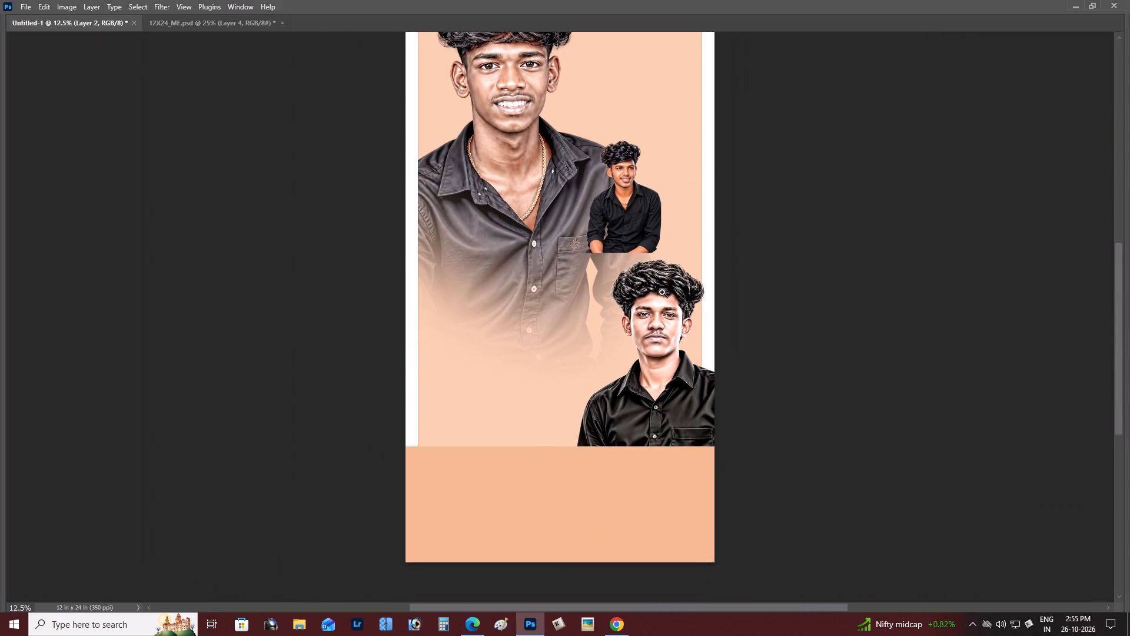
pyautogui.press('space')
pyautogui.press('space')
pyautogui.press('space')
pyautogui.press('space')
pyautogui.press('space')
pyautogui.press('space')
pyautogui.press('space')
pyautogui.press('space')
pyautogui.press('space')
pyautogui.press('space')
pyautogui.press('space')
pyautogui.press('space')
pyautogui.press('space')
pyautogui.press('space')
pyautogui.press('space')
pyautogui.press('space')
pyautogui.press('space')
pyautogui.press('space')
pyautogui.press('space')
pyautogui.press('space')
pyautogui.moveTo(613, 233); pyautogui.dragTo(604, 228)
pyautogui.click(601, 224)
pyautogui.moveTo(602, 223); pyautogui.dragTo(606, 235)
pyautogui.doubleClick(597, 249)
pyautogui.moveTo(597, 249); pyautogui.dragTo(594, 257)
pyautogui.click(590, 259)
pyautogui.click(584, 262)
pyautogui.press('v')
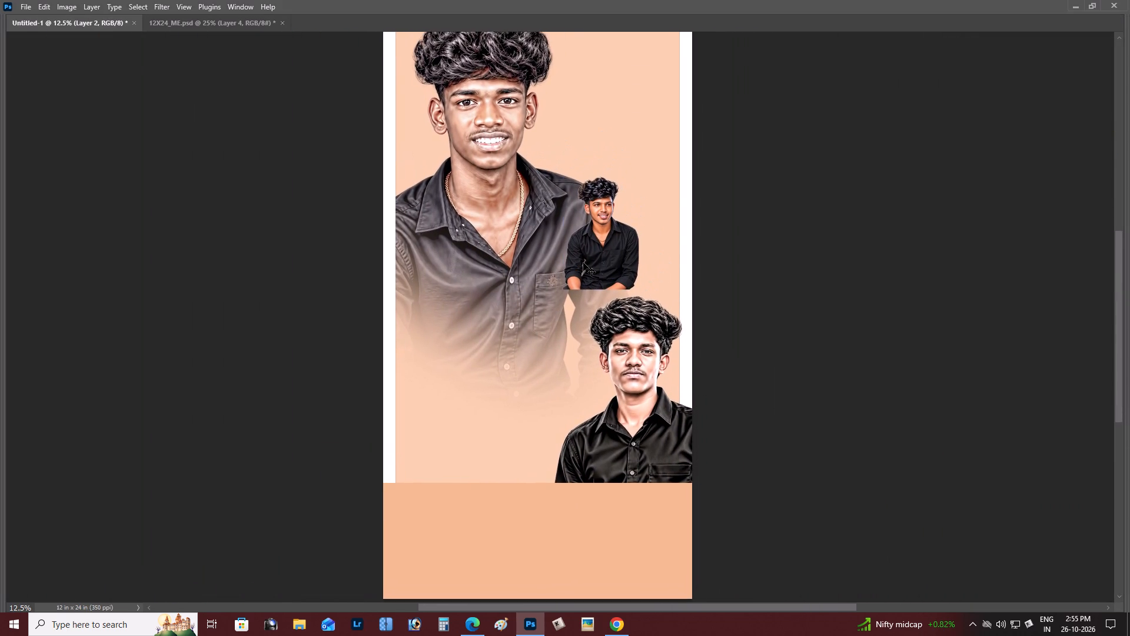
pyautogui.hotkey('ctrl', '+')
pyautogui.press('space')
pyautogui.moveTo(576, 259); pyautogui.dragTo(562, 236)
pyautogui.click(562, 236)
pyautogui.hotkey('ctrl', '+')
pyautogui.hotkey('ctrl', 'space')
pyautogui.hotkey('ctrl', 'space')
pyautogui.hotkey('ctrl', 'space')
pyautogui.hotkey('ctrl', 'space')
pyautogui.hotkey('ctrl', 'space')
pyautogui.hotkey('ctrl', 'space')
pyautogui.hotkey('ctrl', 'space')
pyautogui.hotkey('ctrl', 'space')
pyautogui.hotkey('ctrl', 'space')
pyautogui.hotkey('ctrl', 'space')
pyautogui.hotkey('ctrl', 'space')
pyautogui.hotkey('ctrl', 'space')
pyautogui.hotkey('ctrl', 'space')
pyautogui.hotkey('ctrl', 'space')
pyautogui.hotkey('ctrl', 'space')
pyautogui.hotkey('ctrl', 'space')
pyautogui.hotkey('ctrl', 'space')
pyautogui.hotkey('ctrl', 'space')
pyautogui.hotkey('ctrl', 'space')
pyautogui.moveTo(559, 249); pyautogui.dragTo(551, 213)
pyautogui.moveTo(544, 181); pyautogui.dragTo(536, 122)
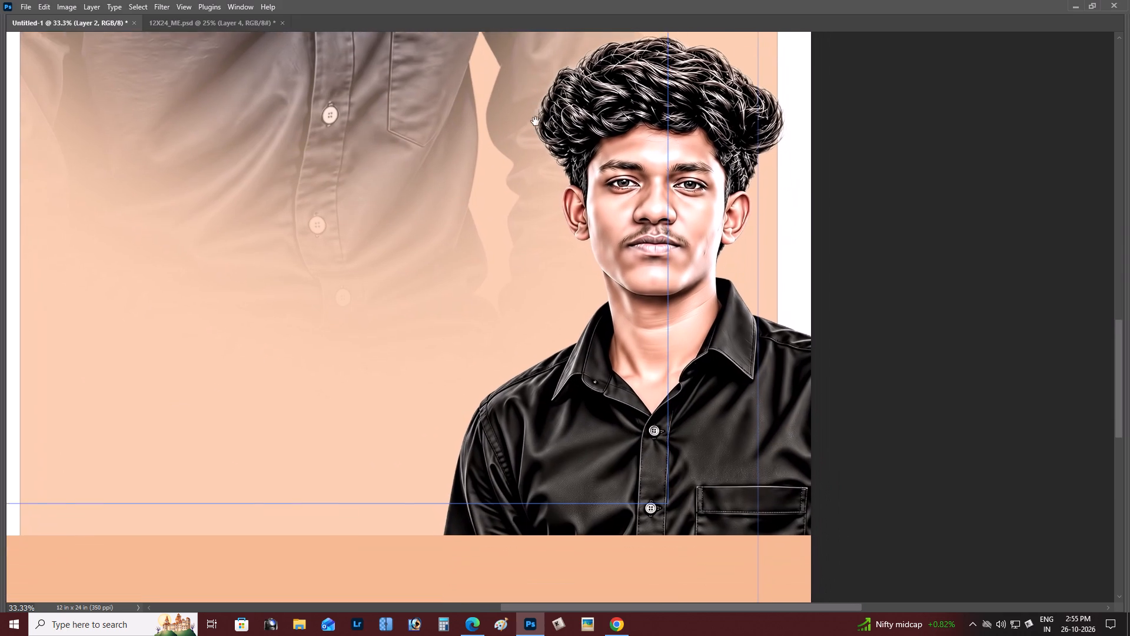
pyautogui.click(536, 121)
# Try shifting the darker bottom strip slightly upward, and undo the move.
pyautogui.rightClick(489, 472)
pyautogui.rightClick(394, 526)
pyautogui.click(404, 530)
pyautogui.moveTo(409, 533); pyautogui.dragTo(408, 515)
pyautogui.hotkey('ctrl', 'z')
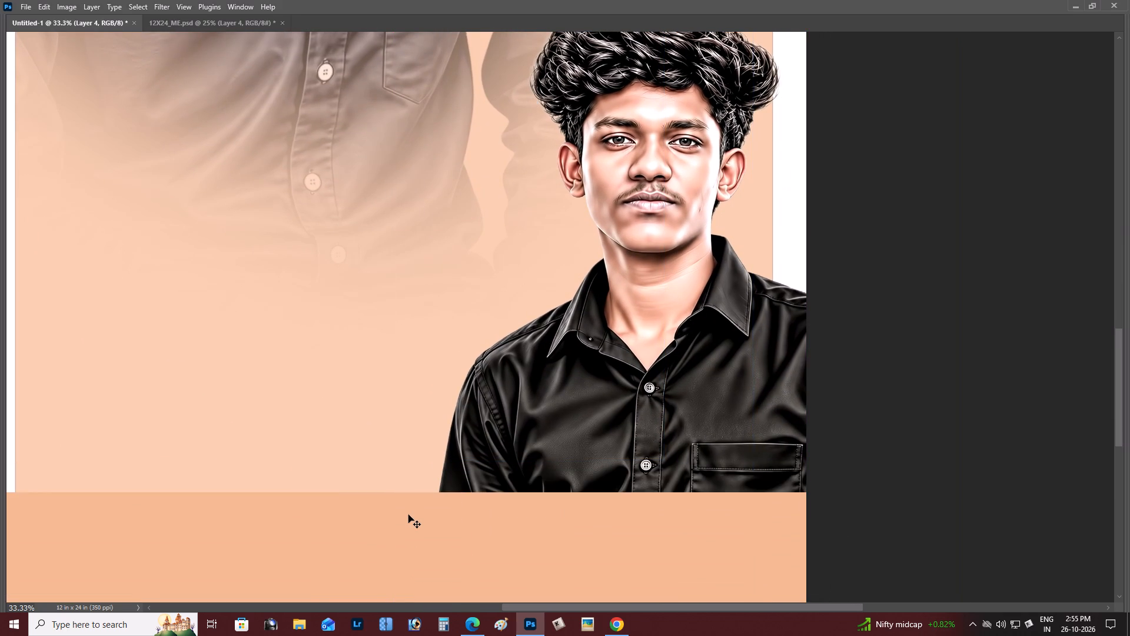
# Duplicate the darker bottom strip and place the copy higher, overlapping the lower-right man's shirt just below the collar.
pyautogui.hotkey('ctrl', '-')
pyautogui.press('space')
pyautogui.press('space')
pyautogui.press('space')
pyautogui.press('space')
pyautogui.press('space')
pyautogui.press('space')
pyautogui.press('space')
pyautogui.press('space')
pyautogui.press('space')
pyautogui.press('space')
pyautogui.moveTo(467, 464); pyautogui.dragTo(497, 375)
pyautogui.click(497, 375)
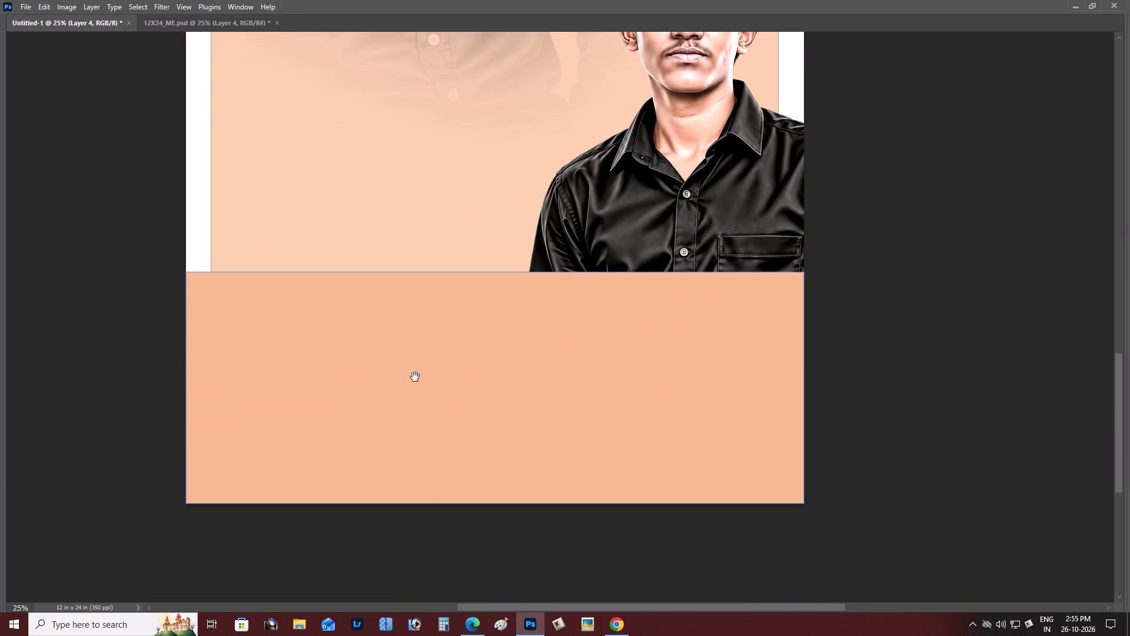
pyautogui.press('space')
pyautogui.press('space')
pyautogui.press('space')
pyautogui.press('space')
pyautogui.moveTo(436, 373); pyautogui.dragTo(442, 400)
pyautogui.click(444, 406)
pyautogui.keyDown('alt'); pyautogui.moveTo(445, 406); pyautogui.dragTo(450, 297); pyautogui.keyUp('alt')
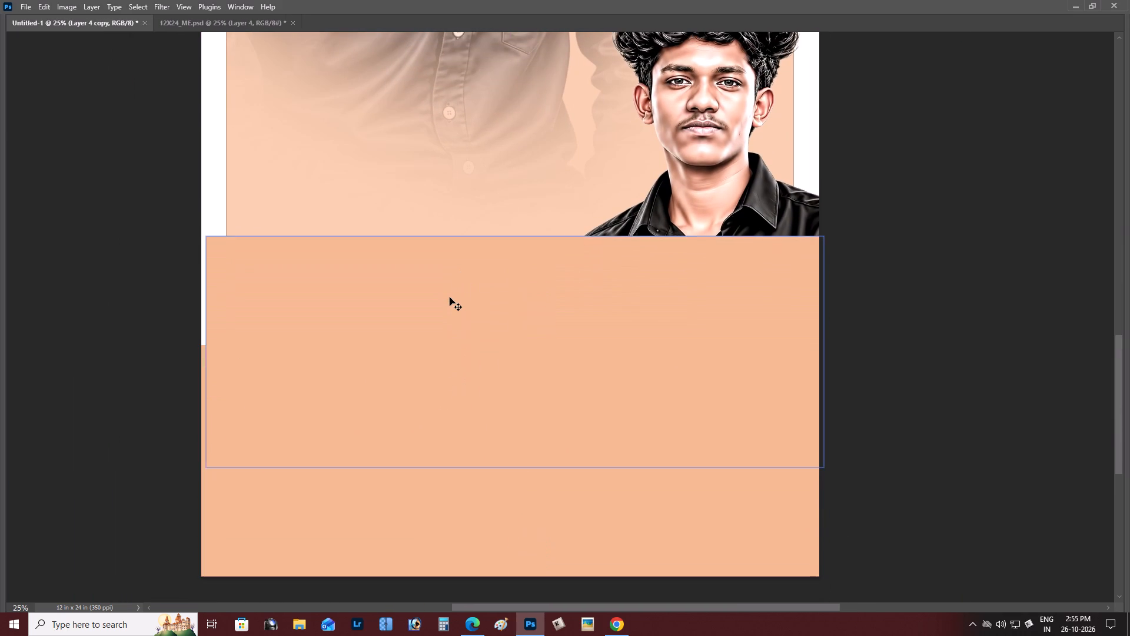
# Show the rulers and reduce the strip copy from its lower edge to a band about 1.25 in tall.
pyautogui.hotkey('ctrl', 'r')
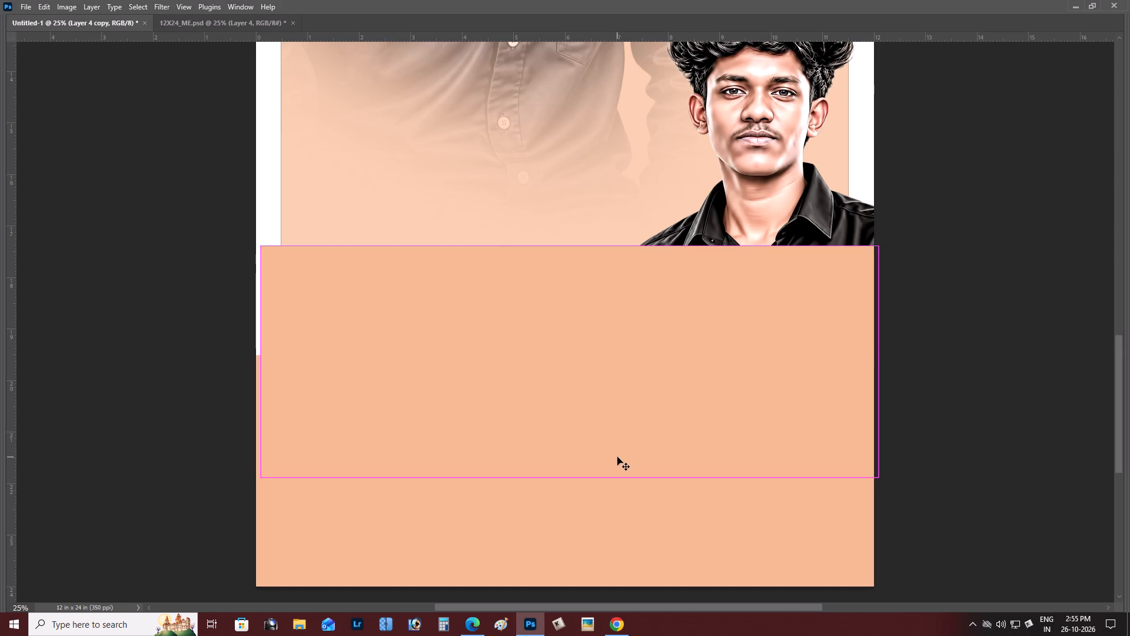
pyautogui.hotkey('ctrl', 't')
pyautogui.keyDown('shift'); pyautogui.click(624, 475); pyautogui.keyUp('shift')
pyautogui.keyDown('shift'); pyautogui.moveTo(629, 481); pyautogui.dragTo(614, 343); pyautogui.keyUp('shift')
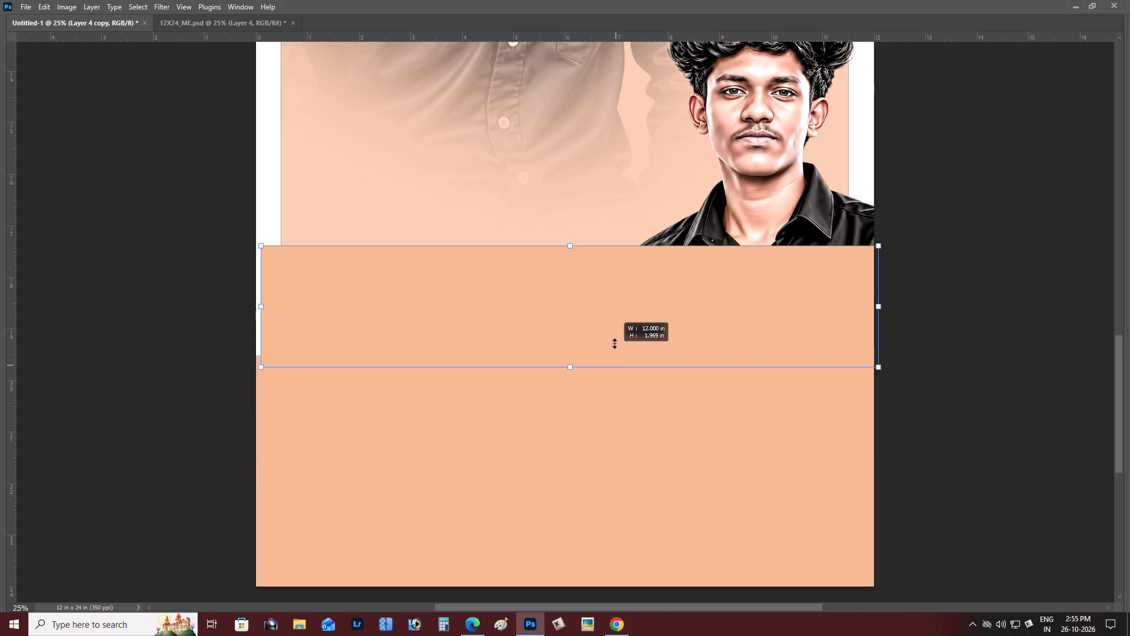
pyautogui.keyDown('shift'); pyautogui.moveTo(614, 343); pyautogui.dragTo(614, 309); pyautogui.keyUp('shift')
pyautogui.press('Return')
# Send the narrow band backward in the layer order, behind the lower-right man's portrait.
pyautogui.hotkey('ctrl', '[')
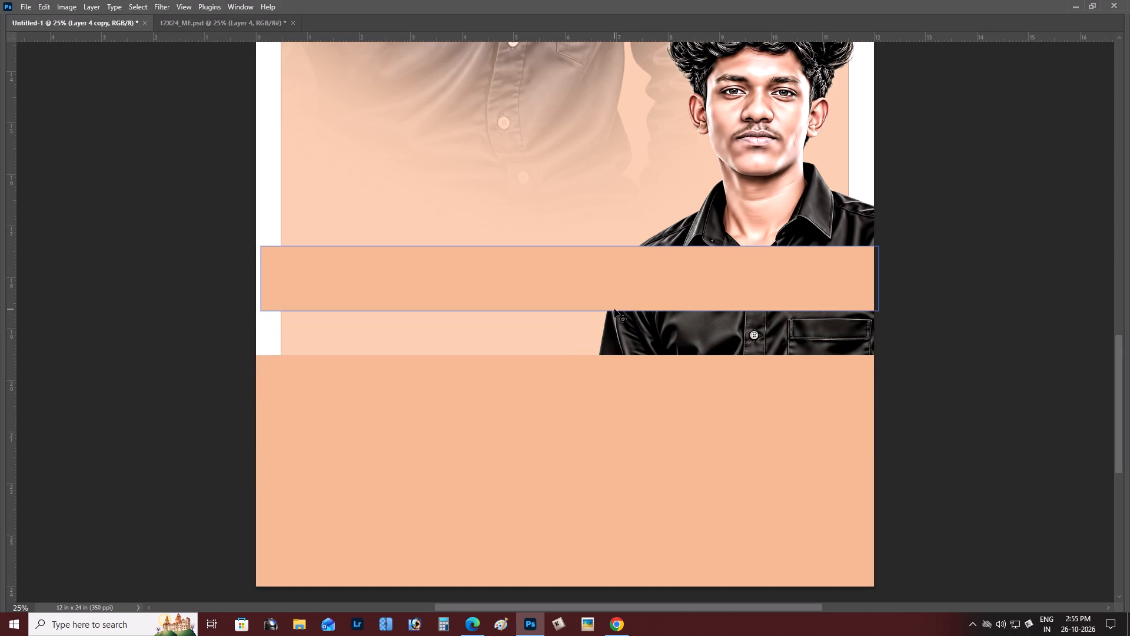
pyautogui.hotkey('ctrl', '[')
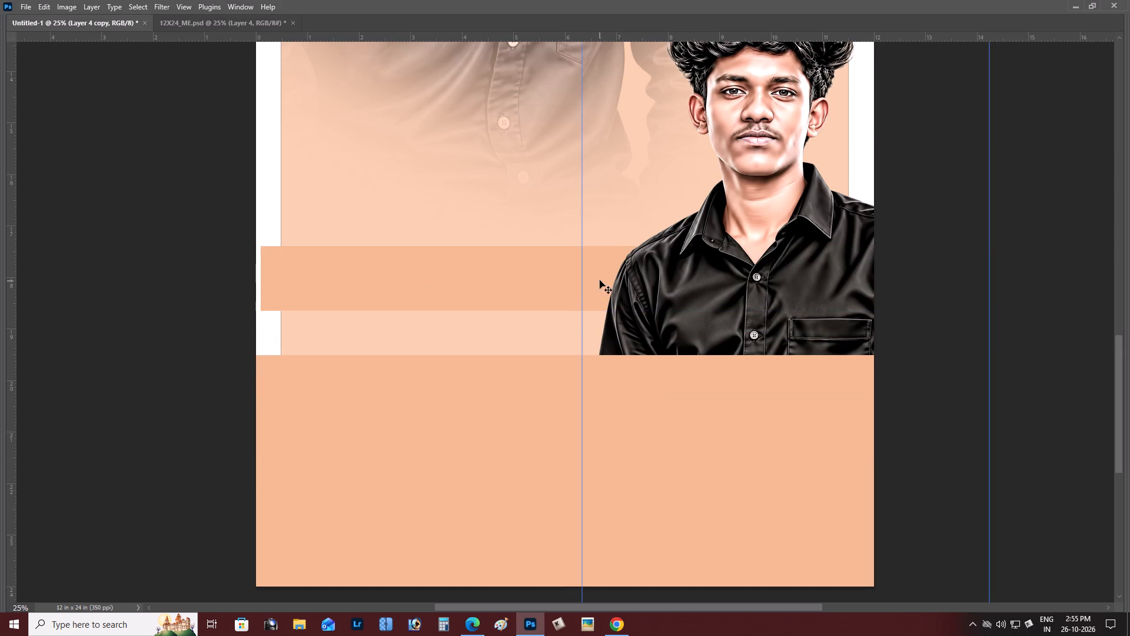
# Shift the narrow band to start about 2.8 in from the poster's left edge and sit just above the bottom strip.
pyautogui.keyDown('shift'); pyautogui.moveTo(600, 280); pyautogui.dragTo(600, 329); pyautogui.keyUp('shift')
pyautogui.keyDown('shift'); pyautogui.moveTo(470, 288); pyautogui.dragTo(681, 304); pyautogui.keyUp('shift')
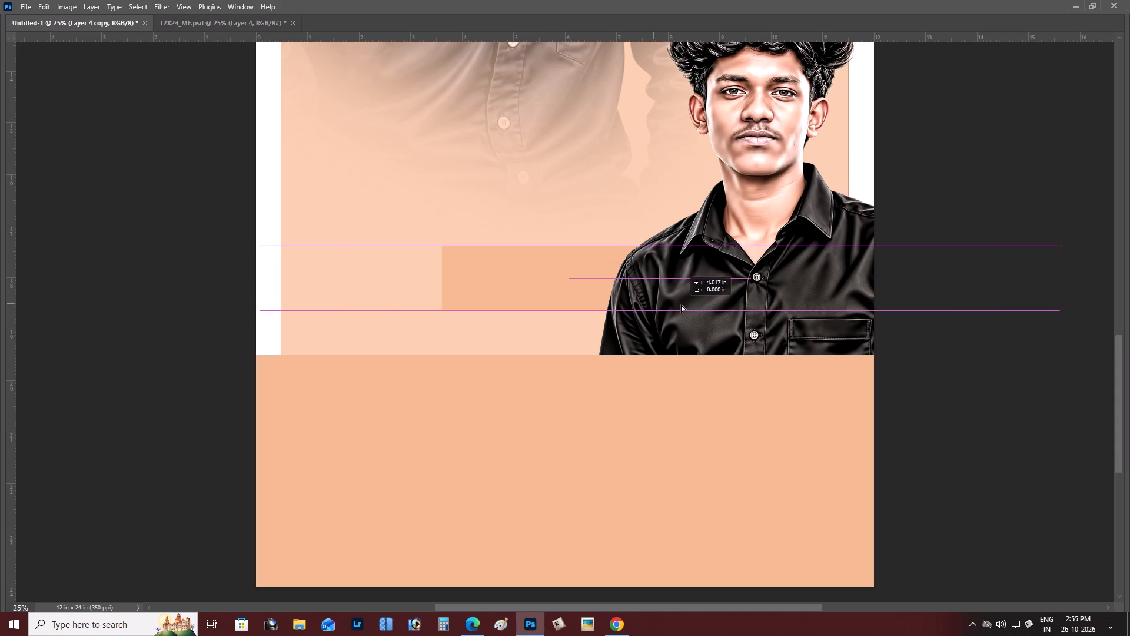
pyautogui.keyDown('shift'); pyautogui.moveTo(681, 304); pyautogui.dragTo(697, 304); pyautogui.keyUp('shift')
pyautogui.moveTo(709, 293); pyautogui.dragTo(712, 323)
pyautogui.keyDown('shift'); pyautogui.moveTo(712, 309); pyautogui.dragTo(620, 324); pyautogui.keyUp('shift')
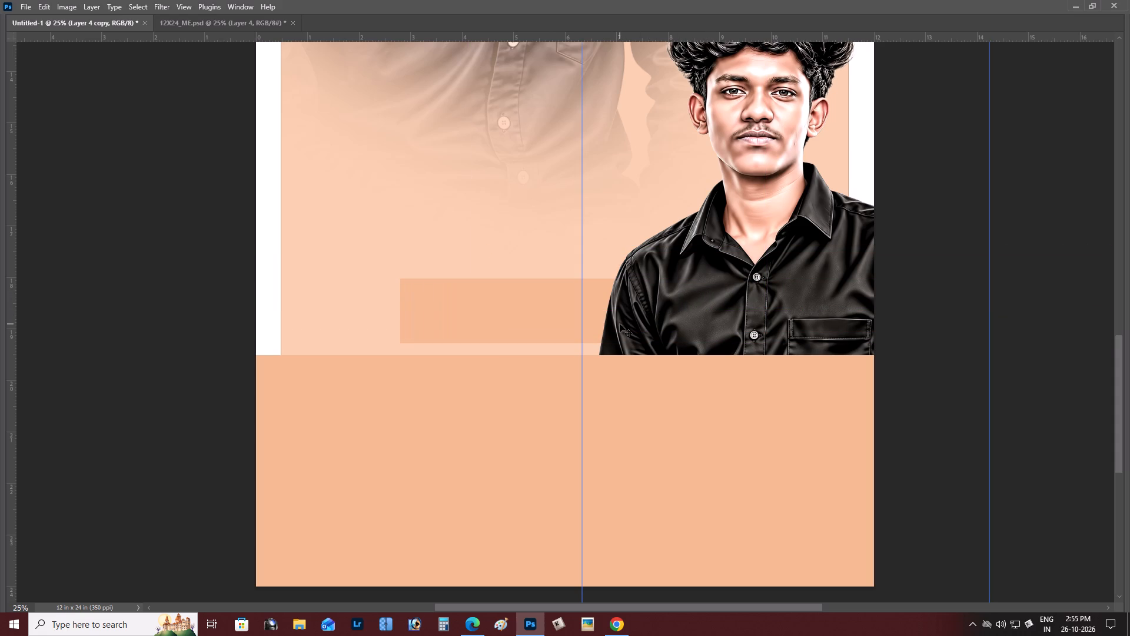
# Move the small portrait of the seated smiling man to the poster's lower-left corner and bring it in front of all layers.
pyautogui.hotkey('ctrl', '0')
pyautogui.press('space')
pyautogui.press('space')
pyautogui.press('space')
pyautogui.press('space')
pyautogui.press('space')
pyautogui.press('space')
pyautogui.press('space')
pyautogui.press('space')
pyautogui.press('space')
pyautogui.press('space')
pyautogui.press('space')
pyautogui.press('space')
pyautogui.press('space')
pyautogui.press('space')
pyautogui.press('space')
pyautogui.press('space')
pyautogui.press('space')
pyautogui.press('space')
pyautogui.press('space')
pyautogui.press('space')
pyautogui.moveTo(644, 423); pyautogui.dragTo(642, 399)
pyautogui.click(642, 397)
pyautogui.rightClick(632, 244)
pyautogui.click(640, 249)
pyautogui.moveTo(638, 247); pyautogui.dragTo(487, 468)
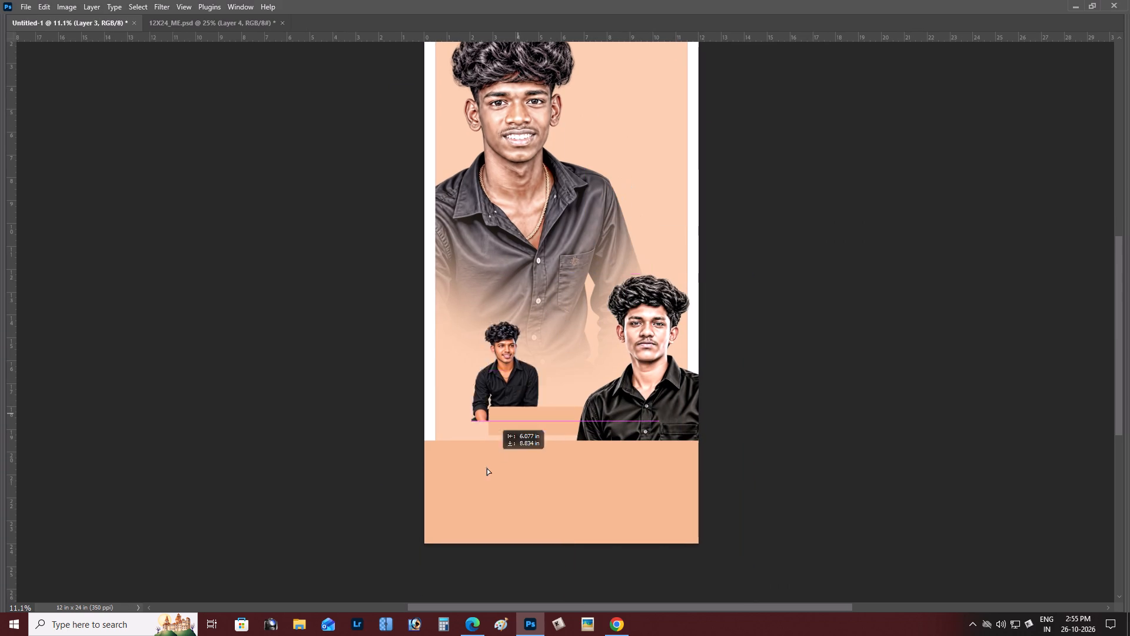
pyautogui.moveTo(487, 468); pyautogui.dragTo(458, 505)
pyautogui.hotkey('ctrl', 'shift', ']')
# Enlarge the seated man's portrait to about 6 x 9 in, rotate it slightly and position it running past the lower-left poster corner.
pyautogui.press('z')
pyautogui.doubleClick(458, 505)
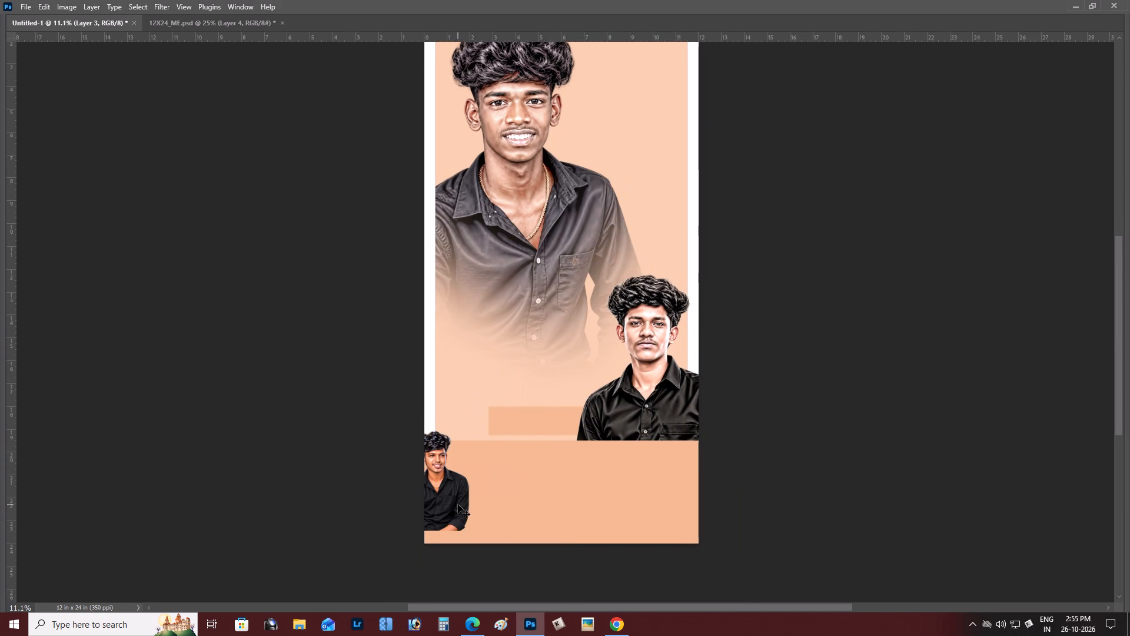
pyautogui.press('z')
pyautogui.doubleClick(459, 500)
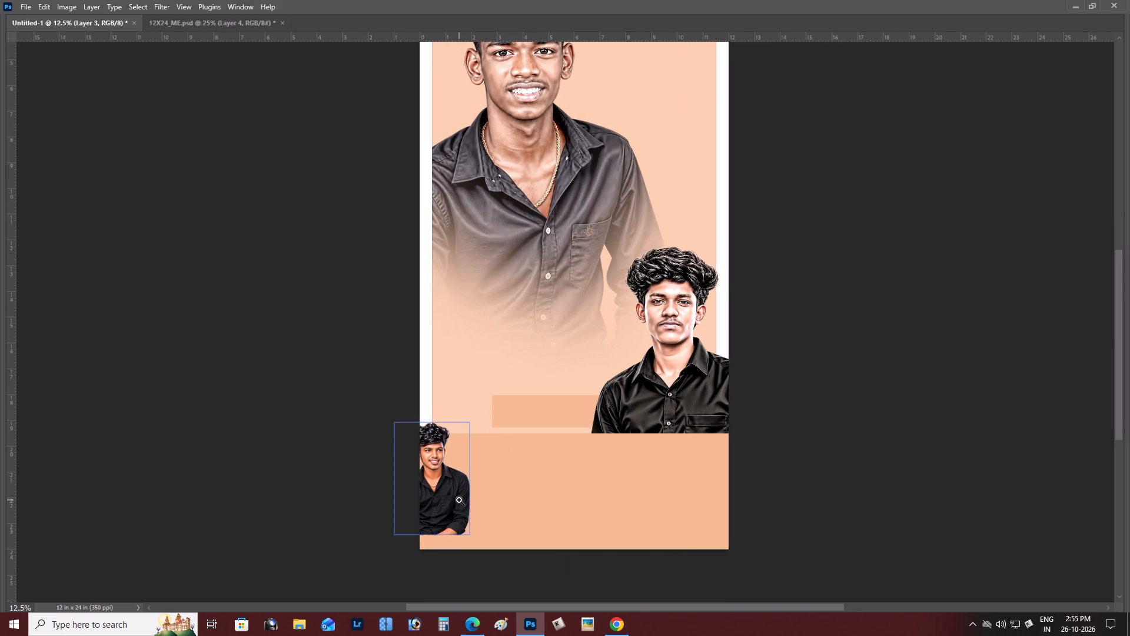
pyautogui.hotkey('shift', 'z')
pyautogui.doubleClick(459, 500)
pyautogui.press('v')
pyautogui.moveTo(459, 500); pyautogui.dragTo(517, 513)
pyautogui.hotkey('ctrl', '-')
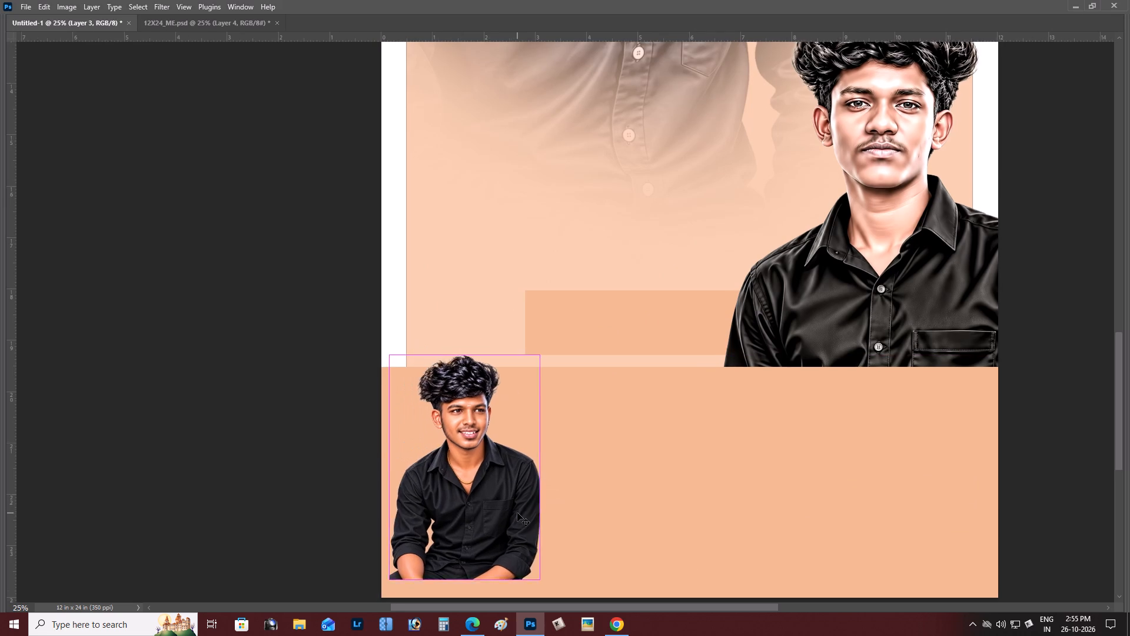
pyautogui.hotkey('ctrl', 't')
pyautogui.moveTo(548, 337); pyautogui.dragTo(636, 284)
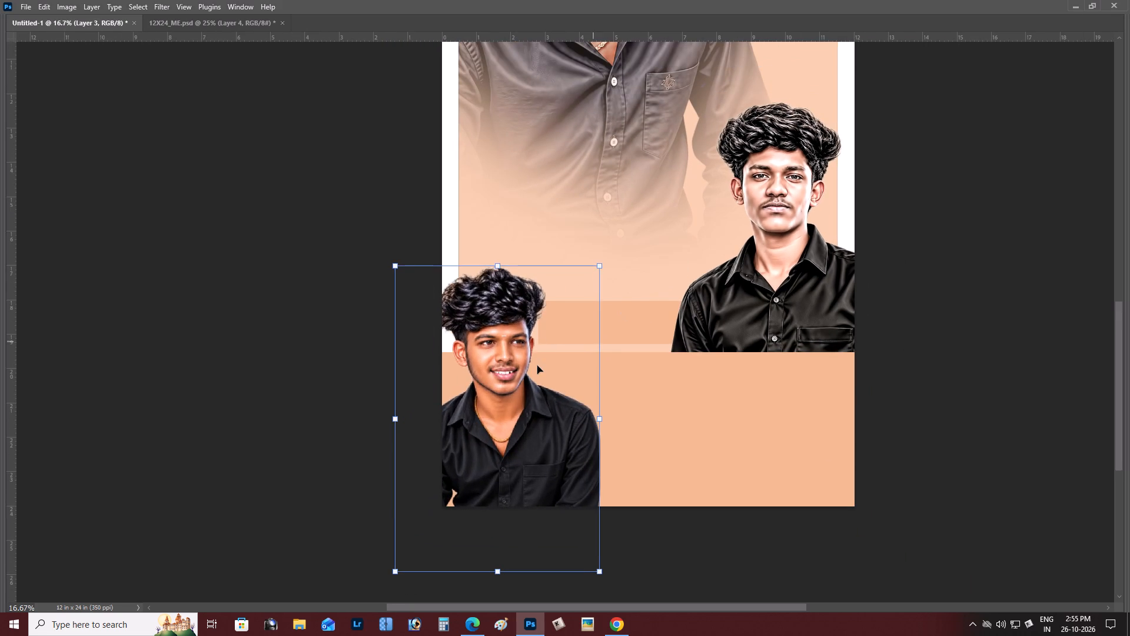
pyautogui.moveTo(537, 355); pyautogui.dragTo(564, 322)
pyautogui.moveTo(649, 372); pyautogui.dragTo(656, 373)
pyautogui.press('Return')
# Apply the last-used filter, Topaz DeNoise 6, to the lower-left man's portrait.
pyautogui.hotkey('ctrl', '-')
pyautogui.hotkey('ctrl', '0')
pyautogui.scroll(-3, 528, 443)
pyautogui.press('z')
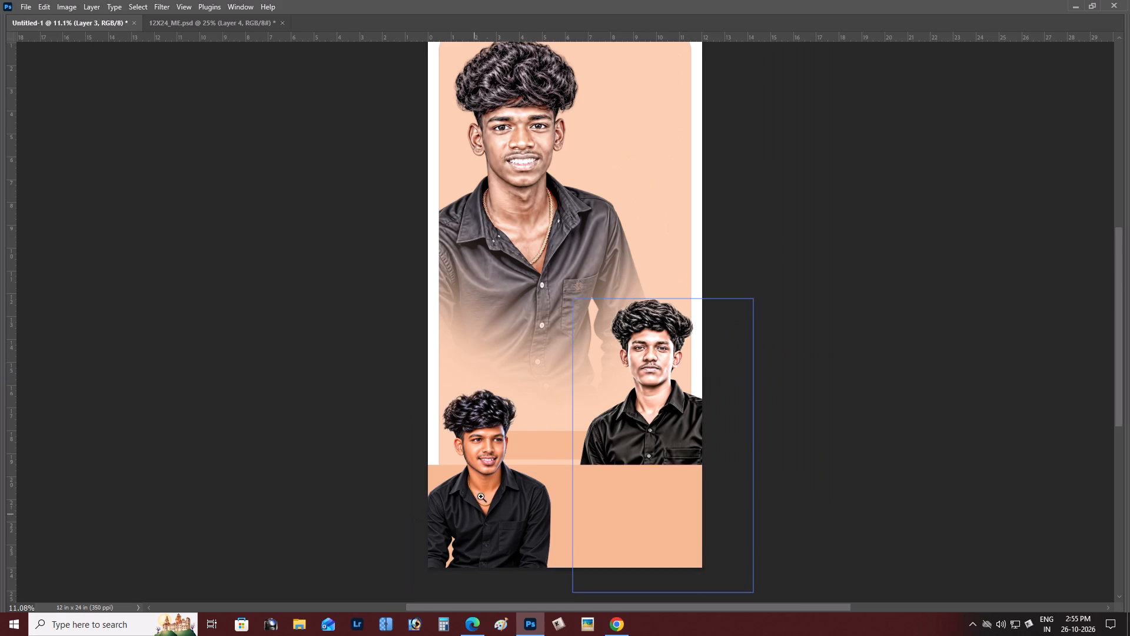
pyautogui.tripleClick(499, 453)
pyautogui.doubleClick(499, 453)
pyautogui.press('v')
pyautogui.press('Tab')
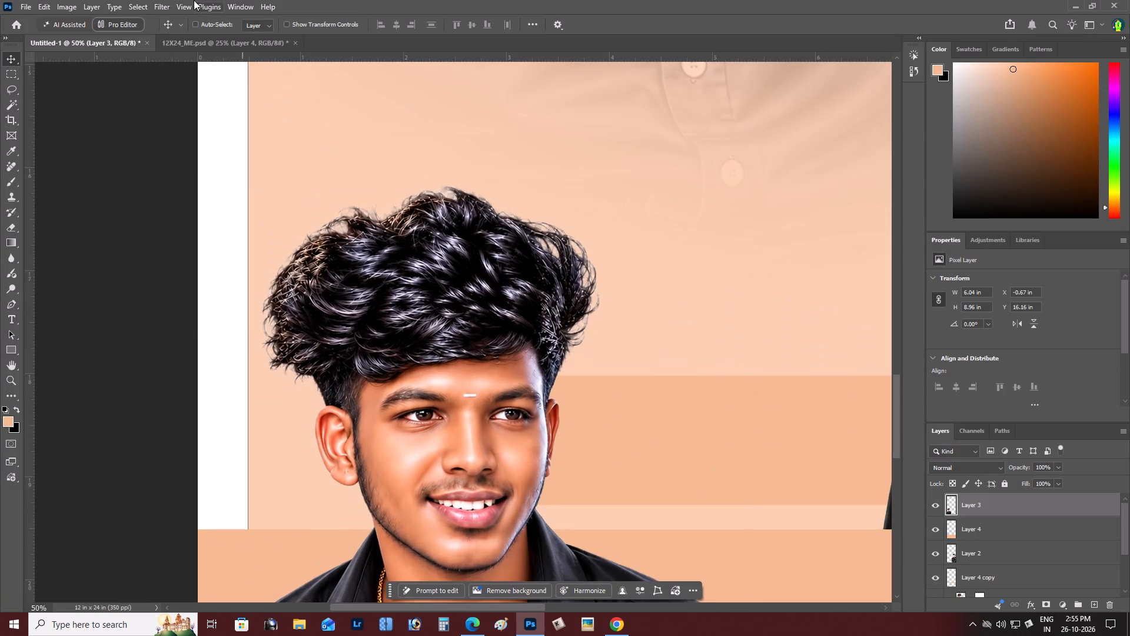
pyautogui.click(158, 0)
pyautogui.click(171, 29)
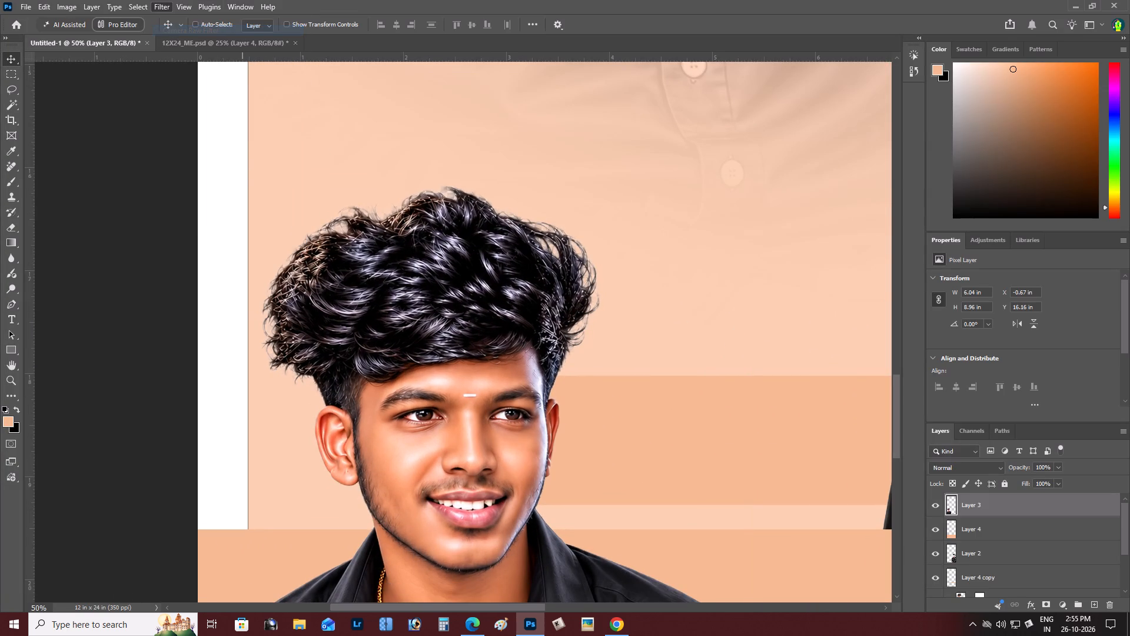
pyautogui.scroll(-2, 472, 313)
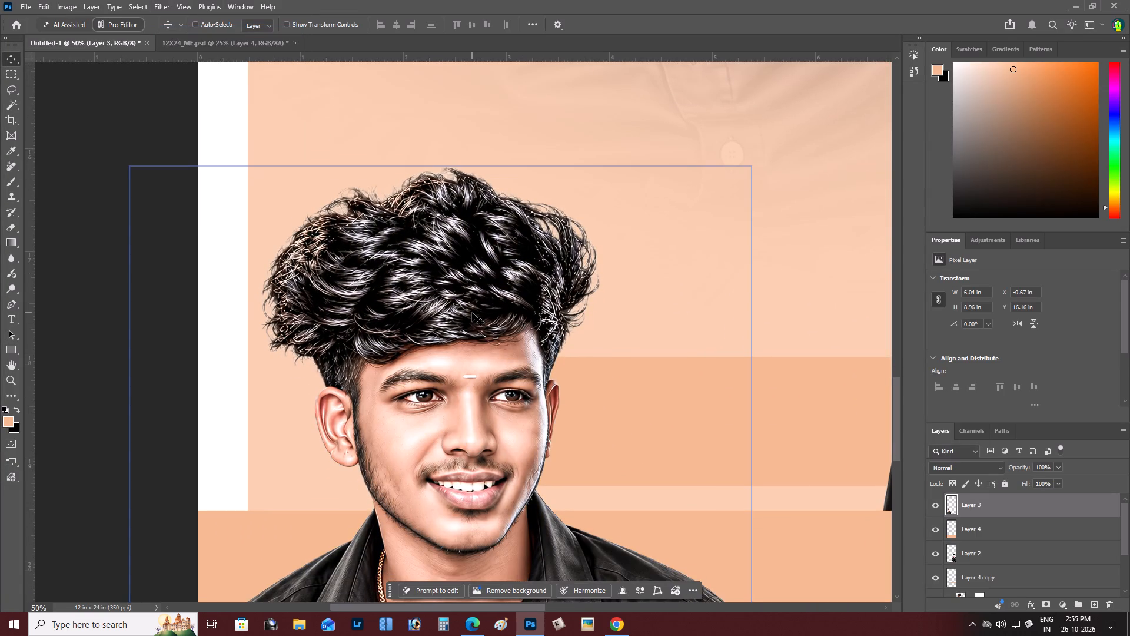
pyautogui.scroll(-1, 472, 313)
pyautogui.hotkey('ctrl', '-')
pyautogui.press('Tab')
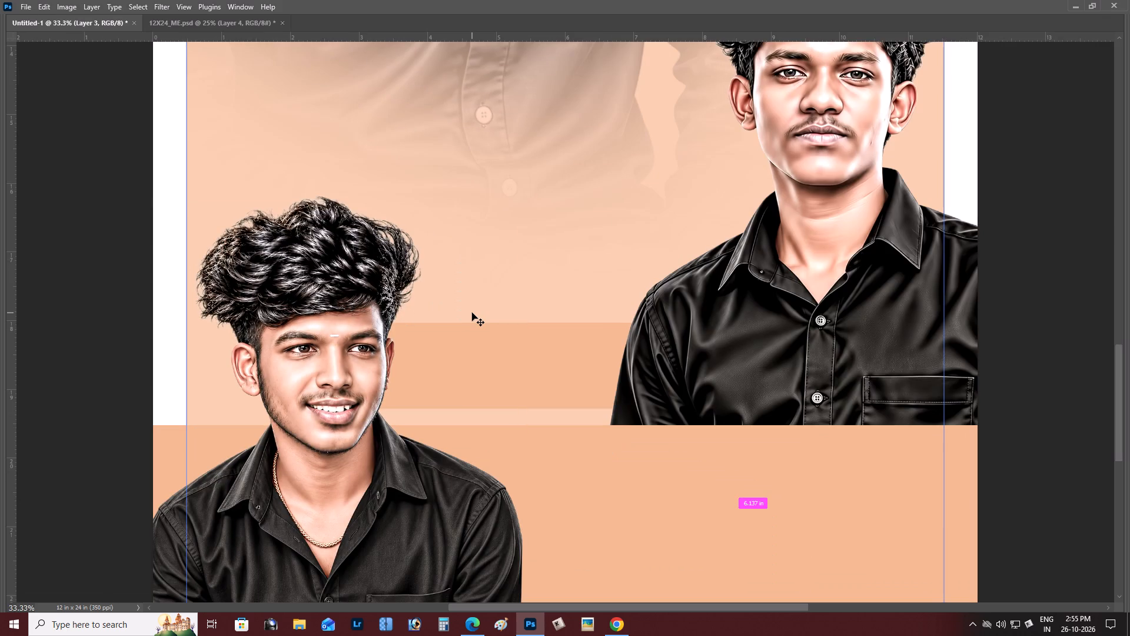
# Run the Topaz DeNoise 6 filter once more on the lower-left man's portrait.
pyautogui.hotkey('ctrl', '+')
pyautogui.press('Tab')
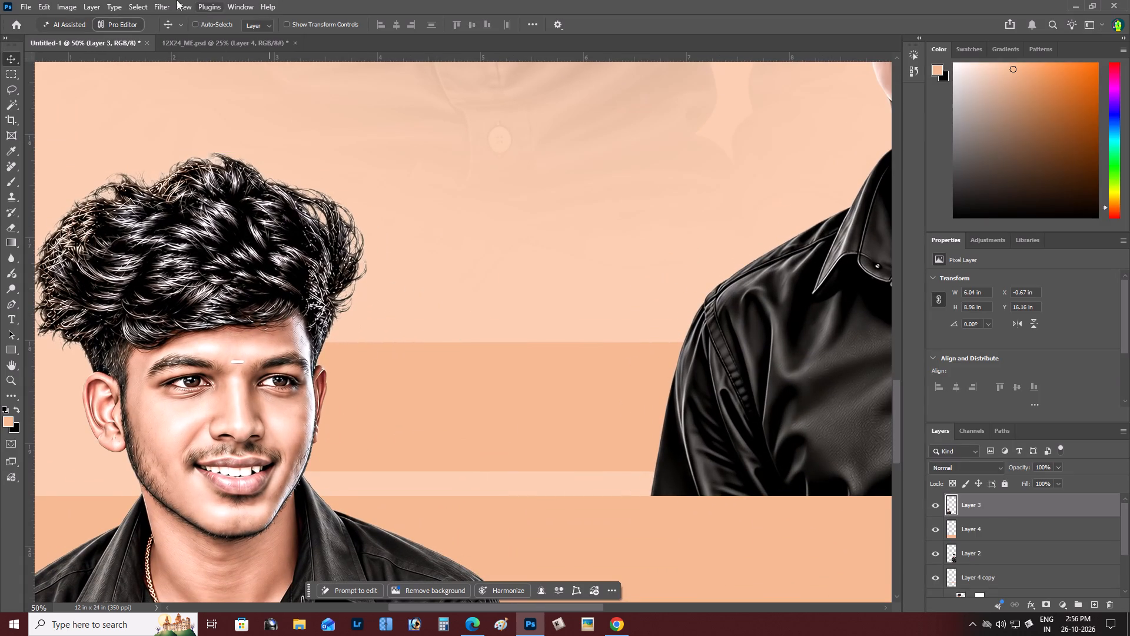
pyautogui.click(159, 0)
pyautogui.click(181, 30)
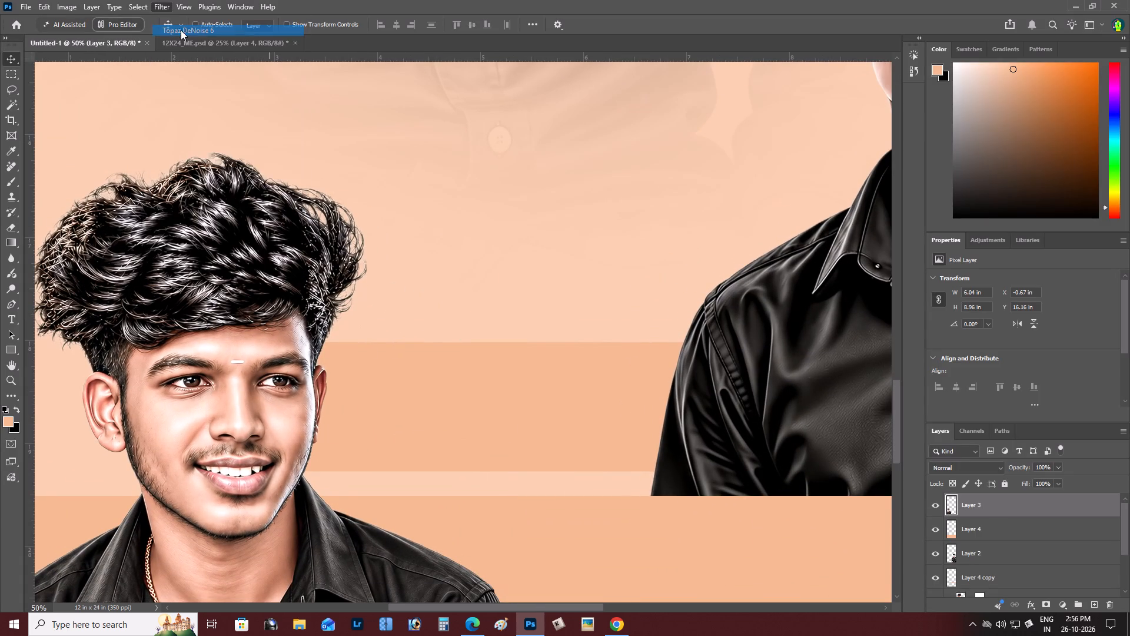
pyautogui.scroll(-4, 257, 204)
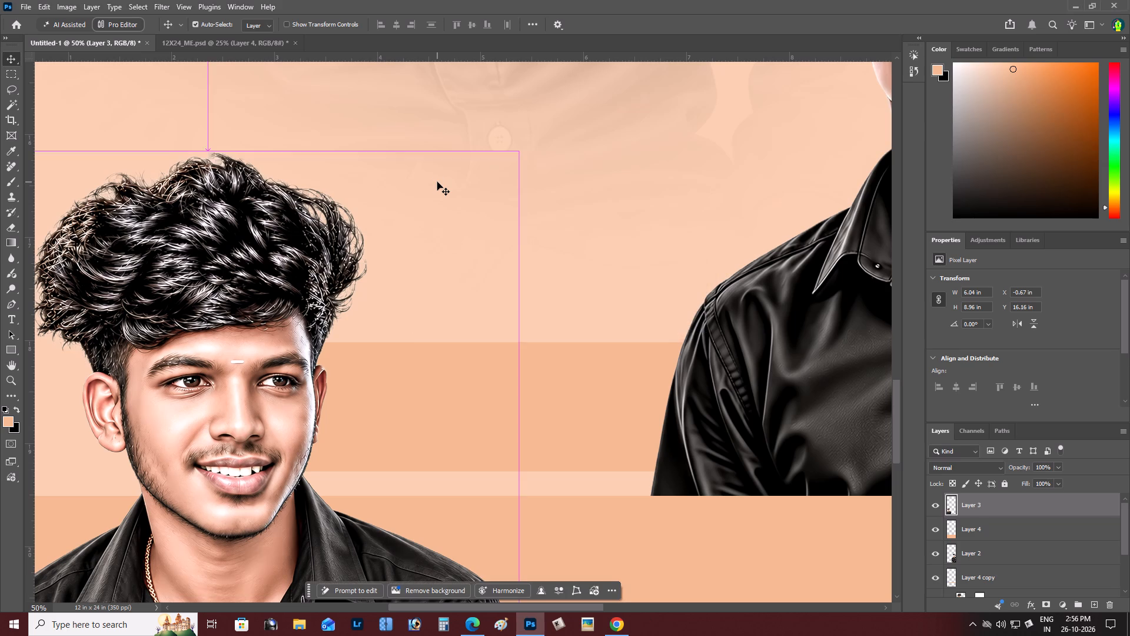
# Nudge the lower-left man's portrait slightly left and down, and rotate it slightly clockwise.
pyautogui.hotkey('ctrl', '-')
pyautogui.press('Tab')
pyautogui.hotkey('ctrl', '0')
pyautogui.press('z')
pyautogui.press('z')
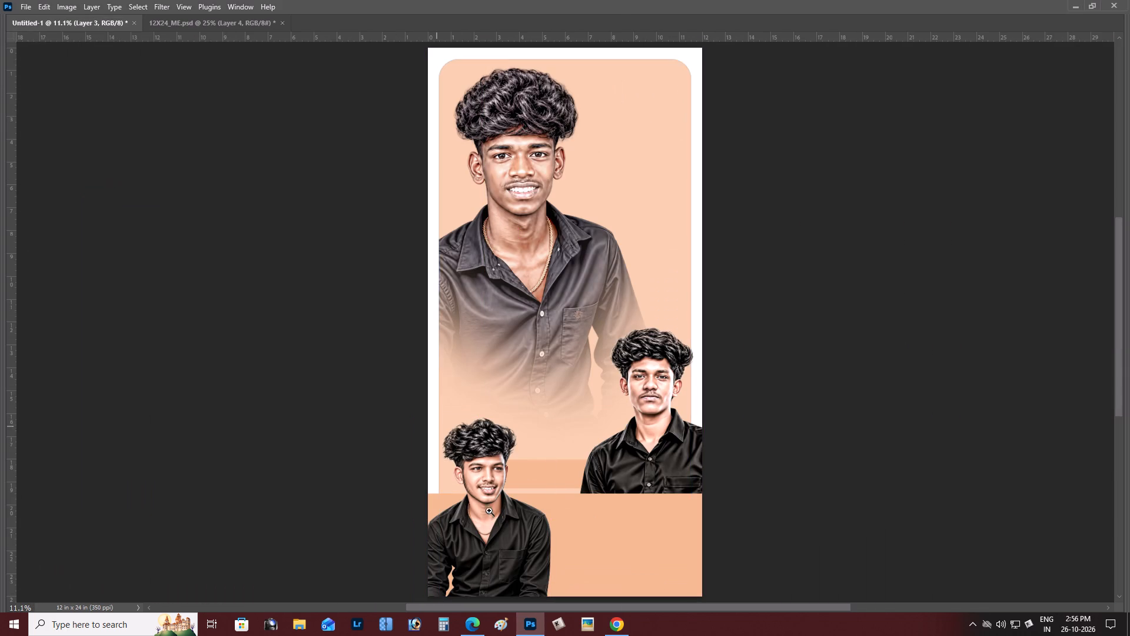
pyautogui.doubleClick(494, 512)
pyautogui.scroll(-1, 494, 512)
pyautogui.scroll(2, 494, 512)
pyautogui.scroll(-2, 494, 512)
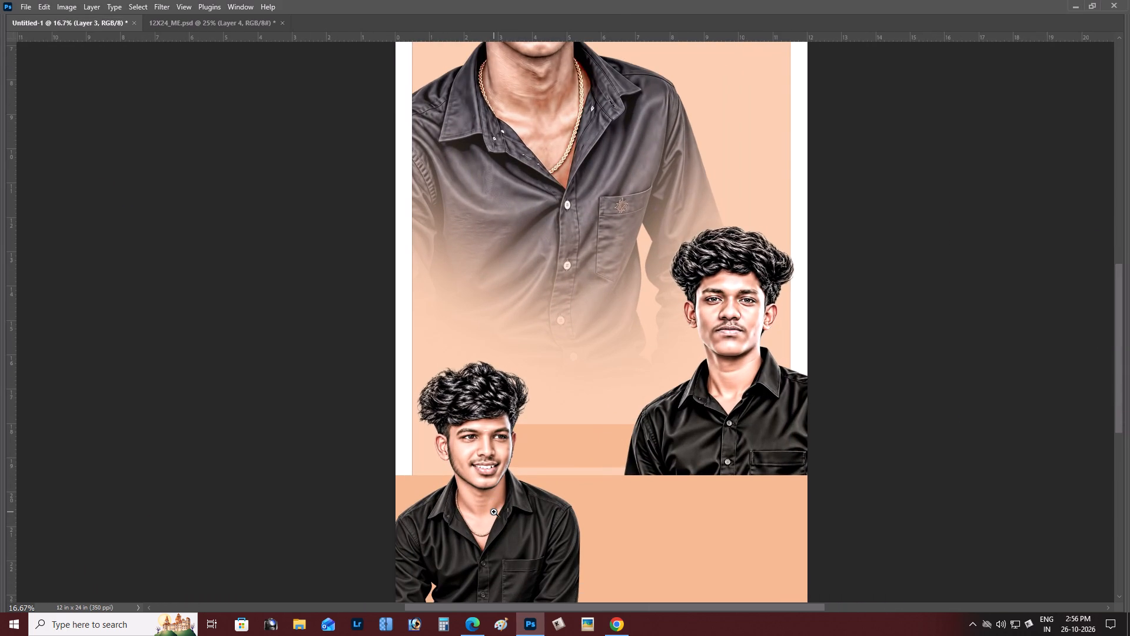
pyautogui.press('v')
pyautogui.press('space')
pyautogui.press('space')
pyautogui.press('space')
pyautogui.press('space')
pyautogui.press('space')
pyautogui.moveTo(494, 503); pyautogui.dragTo(490, 472)
pyautogui.click(490, 466)
pyautogui.press('z')
pyautogui.click(490, 466)
pyautogui.press('space')
pyautogui.click(490, 466)
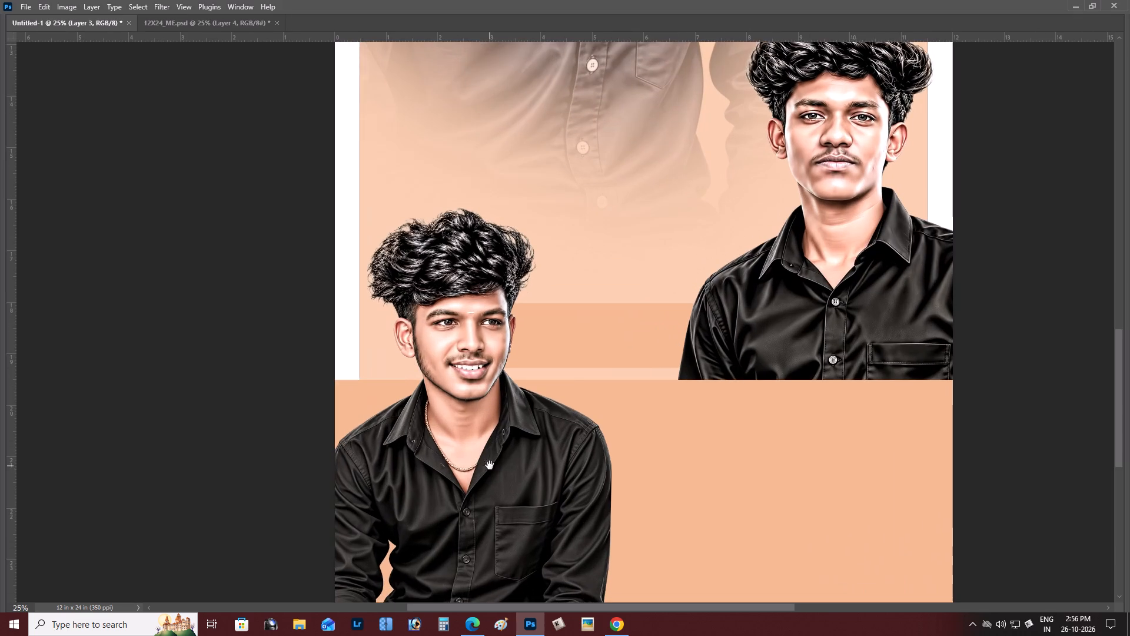
pyautogui.click(490, 461)
pyautogui.press('v')
pyautogui.moveTo(491, 453); pyautogui.dragTo(486, 486)
pyautogui.press('space')
pyautogui.moveTo(487, 469); pyautogui.dragTo(487, 448)
pyautogui.click(486, 447)
pyautogui.moveTo(488, 442); pyautogui.dragTo(488, 443)
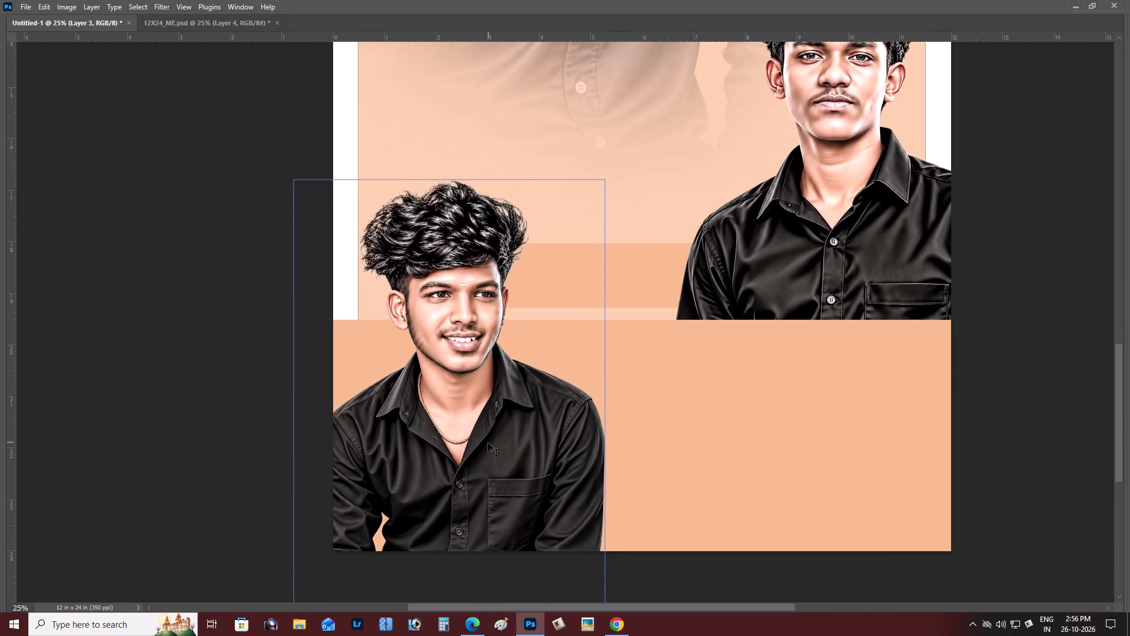
pyautogui.moveTo(488, 443); pyautogui.dragTo(476, 447)
pyautogui.hotkey('ctrl', 't')
pyautogui.moveTo(695, 359); pyautogui.dragTo(705, 361)
pyautogui.press('Return')
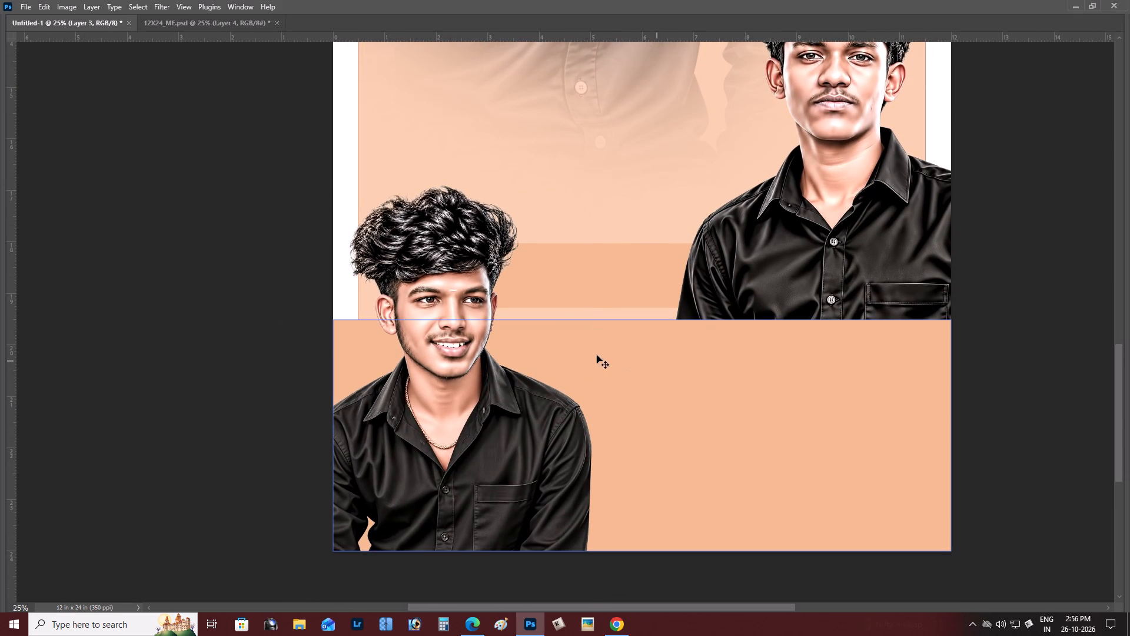
# Enlarge the lower-left man's portrait to about 6.7 in wide and place it with his hair against the poster's left edge.
pyautogui.moveTo(466, 319); pyautogui.dragTo(460, 340)
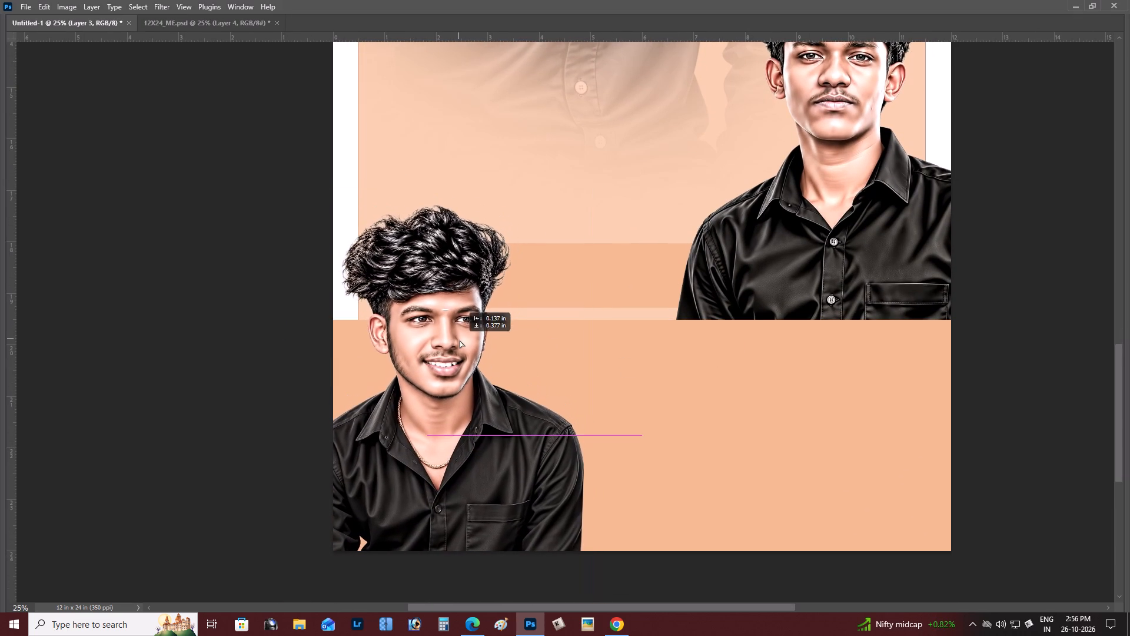
pyautogui.moveTo(460, 340); pyautogui.dragTo(463, 338)
pyautogui.hotkey('ctrl', 't')
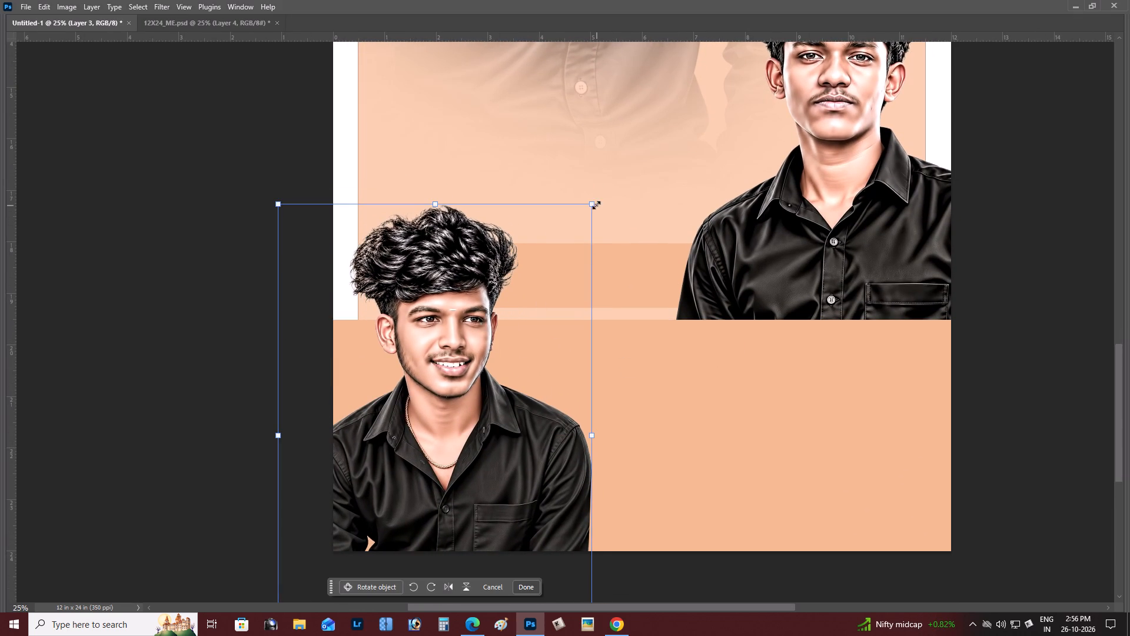
pyautogui.keyDown('alt'); pyautogui.moveTo(596, 205); pyautogui.dragTo(621, 191); pyautogui.keyUp('alt')
pyautogui.press('Return')
pyautogui.moveTo(480, 310); pyautogui.dragTo(464, 249)
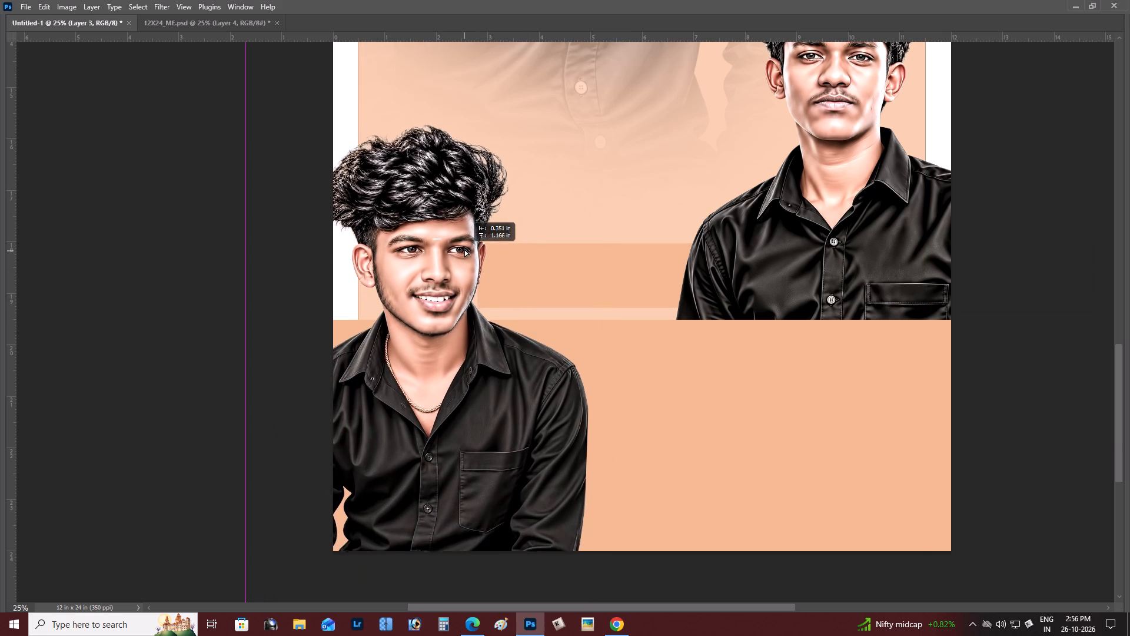
pyautogui.moveTo(464, 249); pyautogui.dragTo(457, 290)
pyautogui.hotkey('ctrl', '-')
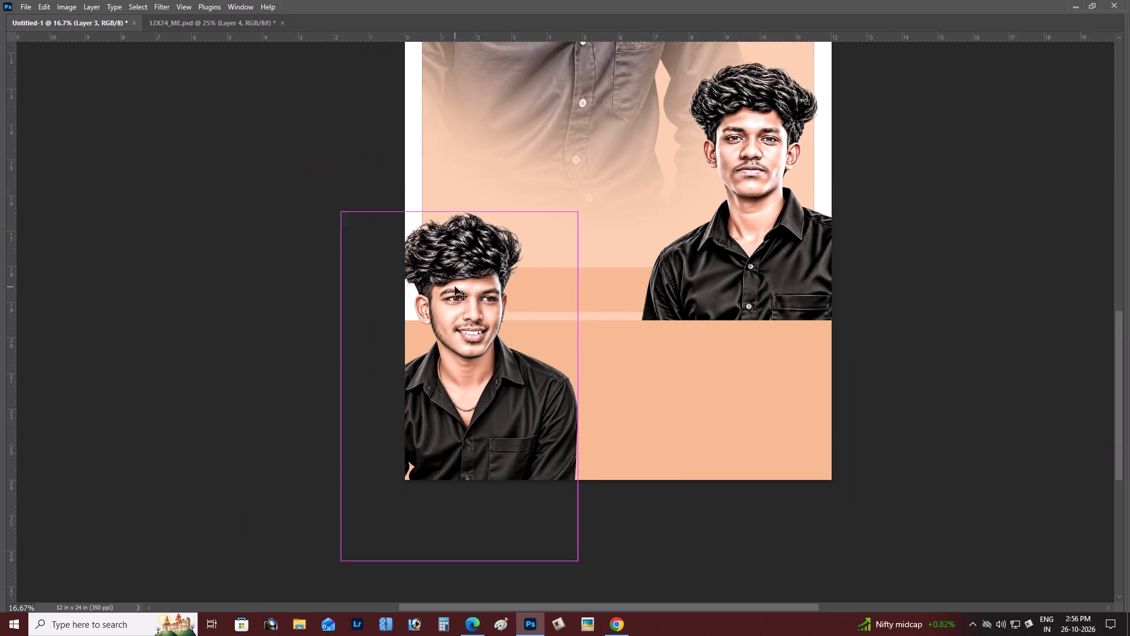
# Examine the overall poster composition, from the large faded portrait down to the two lower portraits, narrow band and bottom strip.
pyautogui.hotkey('ctrl', '.')
pyautogui.hotkey('ctrl', '2')
pyautogui.hotkey('ctrl', '0')
pyautogui.scroll(-4, 458, 280)
pyautogui.scroll(1, 534, 310)
pyautogui.scroll(-1, 547, 355)
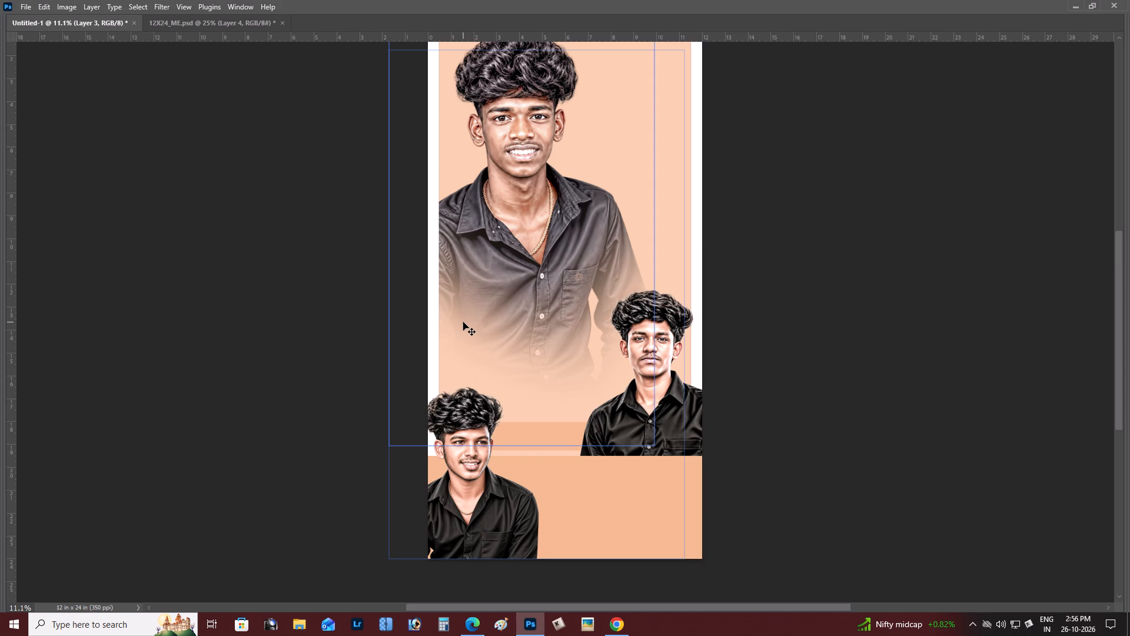
pyautogui.scroll(-2, 461, 320)
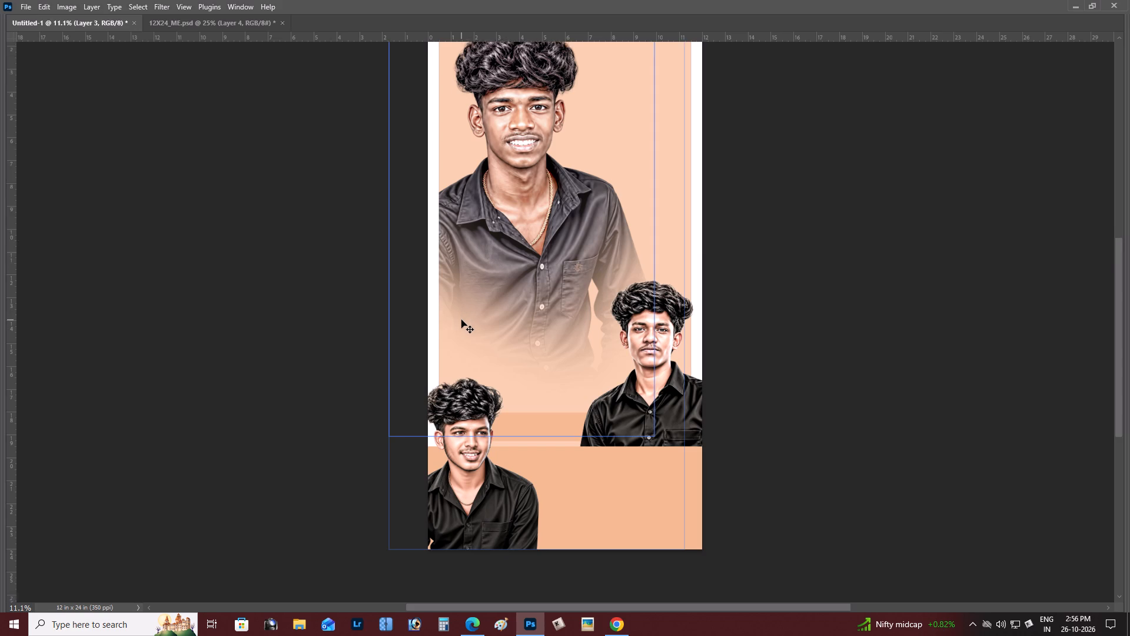
pyautogui.scroll(-1, 461, 320)
pyautogui.scroll(11, 461, 320)
pyautogui.scroll(-5, 461, 320)
pyautogui.press('z')
pyautogui.press('z')
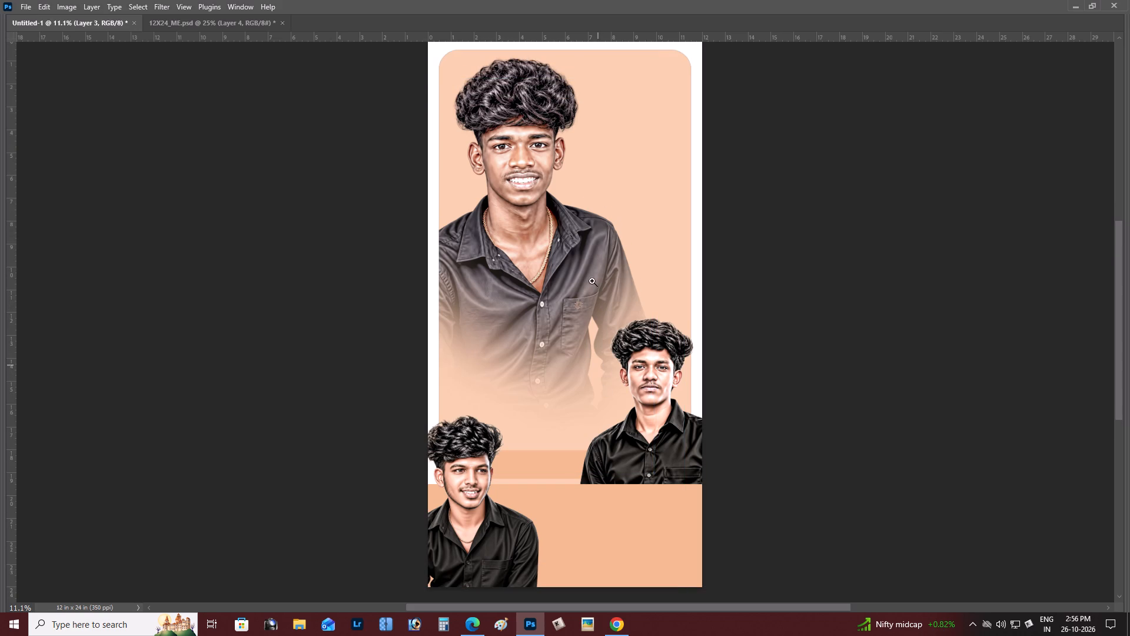
pyautogui.click(557, 125)
pyautogui.press('space')
pyautogui.press('space')
pyautogui.press('space')
pyautogui.press('space')
pyautogui.press('space')
pyautogui.press('space')
pyautogui.press('space')
pyautogui.press('space')
pyautogui.moveTo(547, 114); pyautogui.dragTo(550, 123)
pyautogui.rightClick(550, 123)
pyautogui.click(558, 129)
pyautogui.press('v')
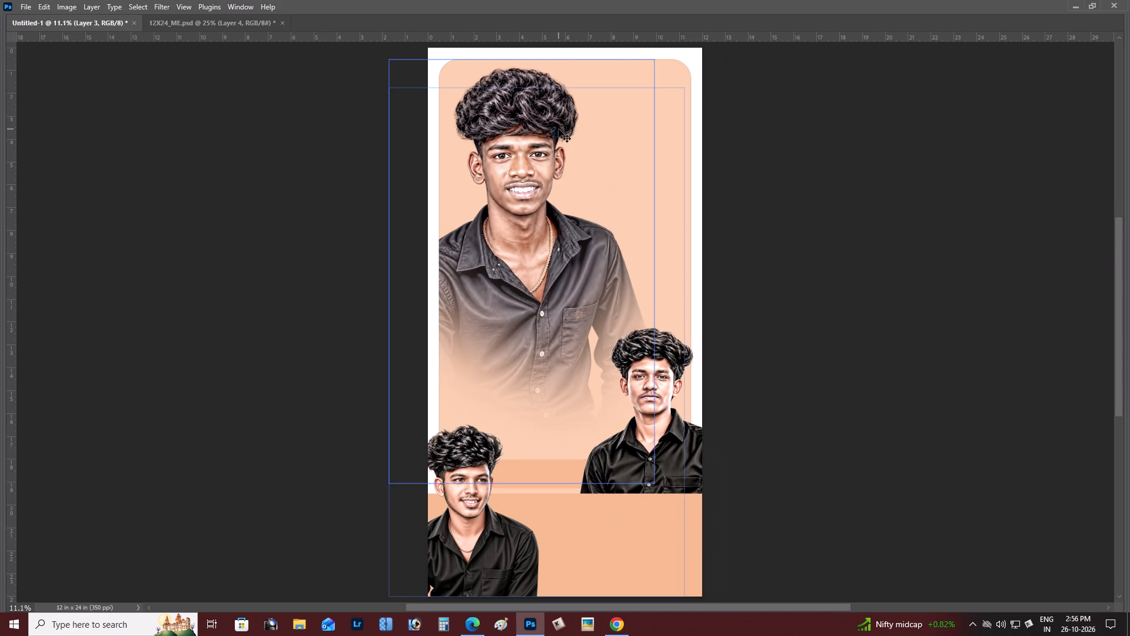
pyautogui.scroll(-1, 549, 204)
pyautogui.hotkey('ctrl', '+')
pyautogui.press('space')
pyautogui.press('space')
pyautogui.press('space')
pyautogui.press('space')
pyautogui.press('space')
pyautogui.press('space')
pyautogui.press('space')
pyautogui.press('space')
pyautogui.press('space')
pyautogui.press('space')
pyautogui.press('space')
pyautogui.press('space')
pyautogui.moveTo(549, 213); pyautogui.dragTo(546, 239)
pyautogui.click(545, 239)
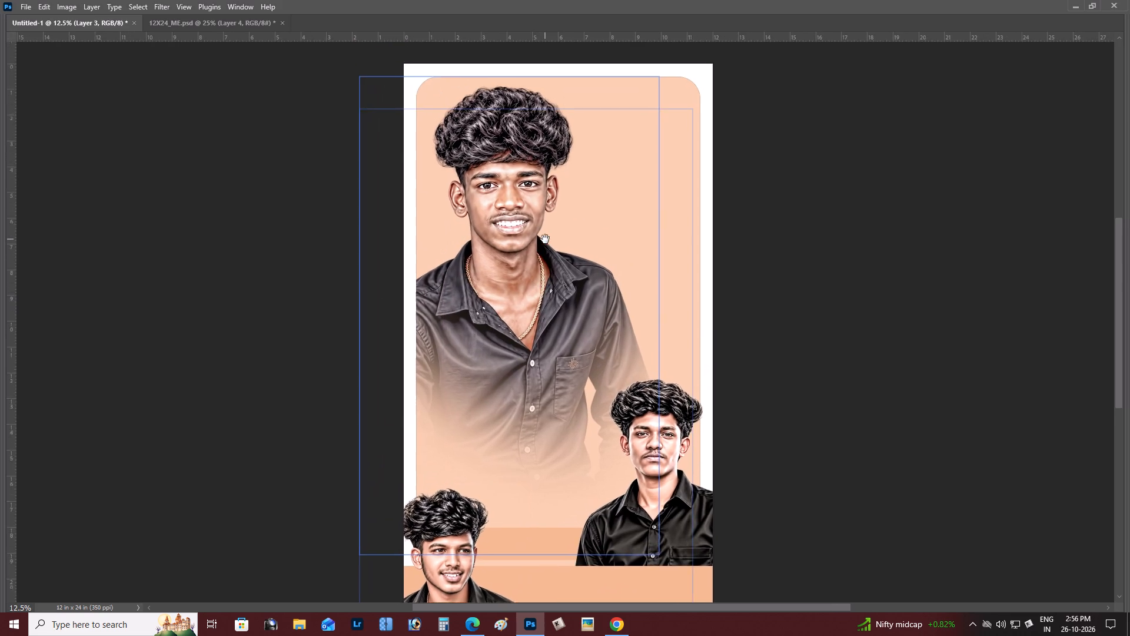
pyautogui.hotkey('ctrl', '+')
pyautogui.hotkey('ctrl', '-')
pyautogui.write('+')
pyautogui.press('space')
pyautogui.moveTo(543, 286); pyautogui.dragTo(547, 191)
pyautogui.click(547, 187)
pyautogui.press('z')
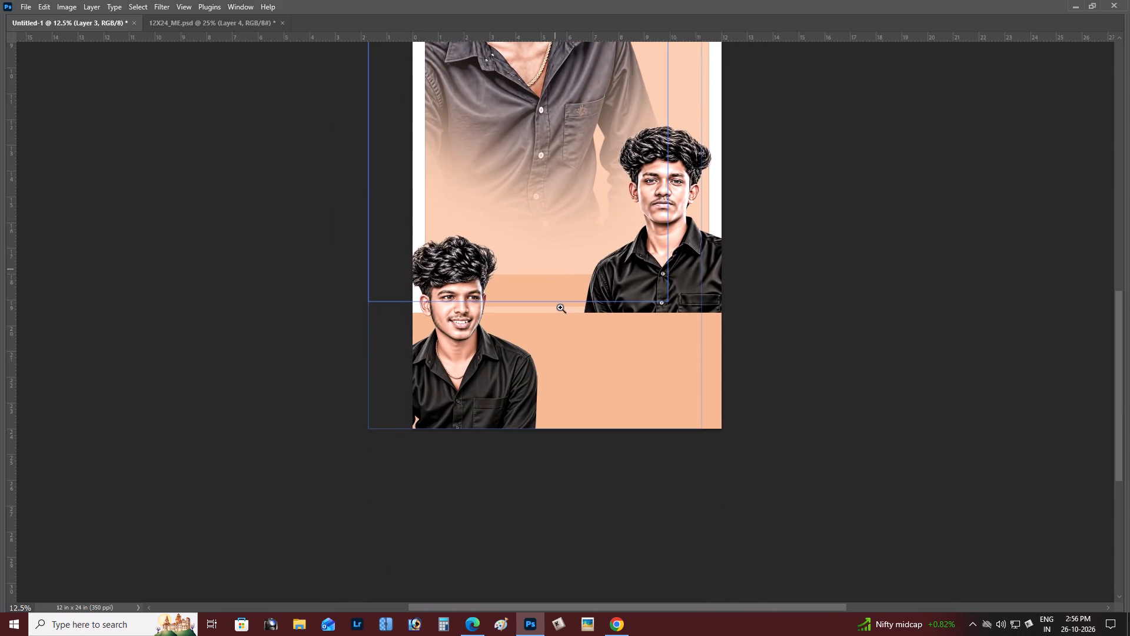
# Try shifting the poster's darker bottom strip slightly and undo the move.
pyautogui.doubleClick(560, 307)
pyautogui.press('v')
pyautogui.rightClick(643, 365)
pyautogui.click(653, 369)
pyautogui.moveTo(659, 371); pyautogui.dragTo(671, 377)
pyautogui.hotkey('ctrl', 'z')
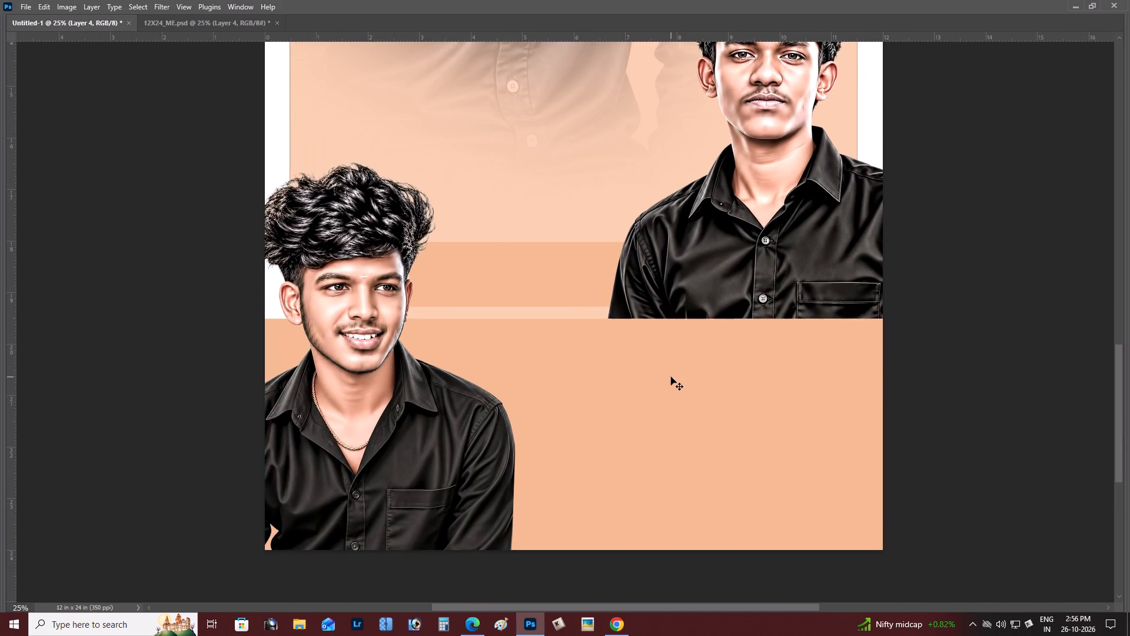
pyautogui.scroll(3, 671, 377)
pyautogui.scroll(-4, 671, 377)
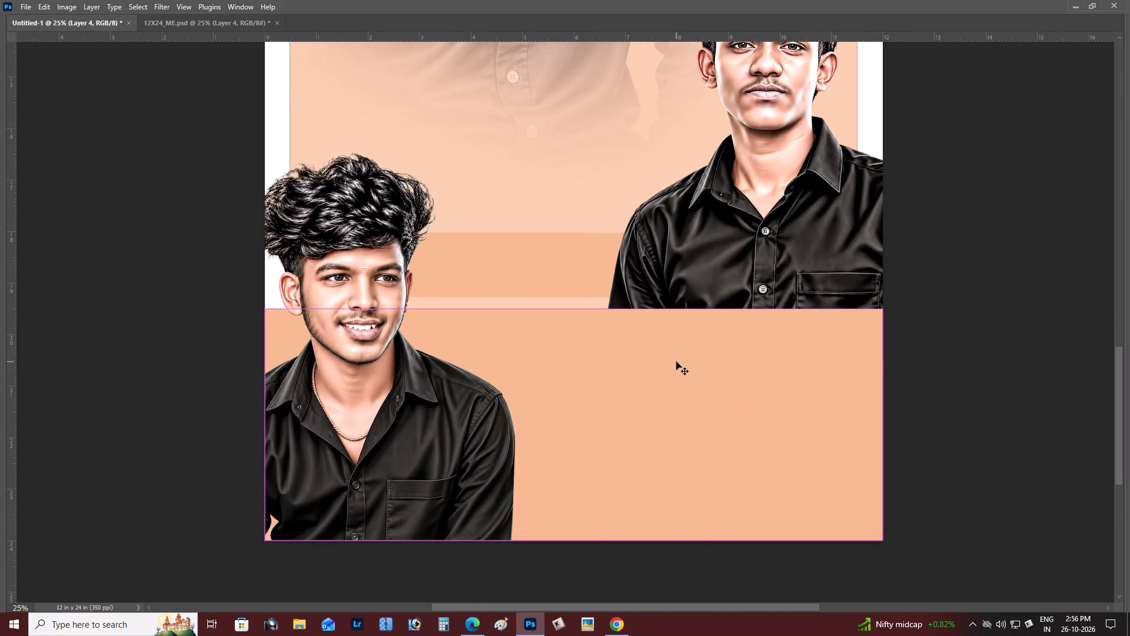
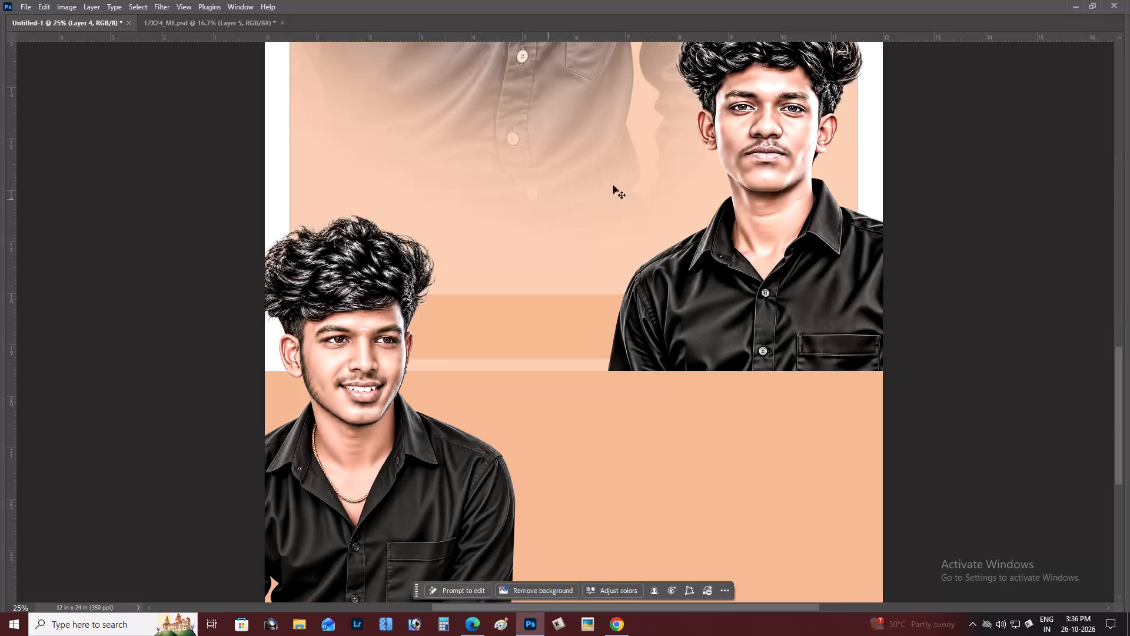
pyautogui.hotkey('ctrl', 'Tab')
pyautogui.hotkey('ctrl', 'z')
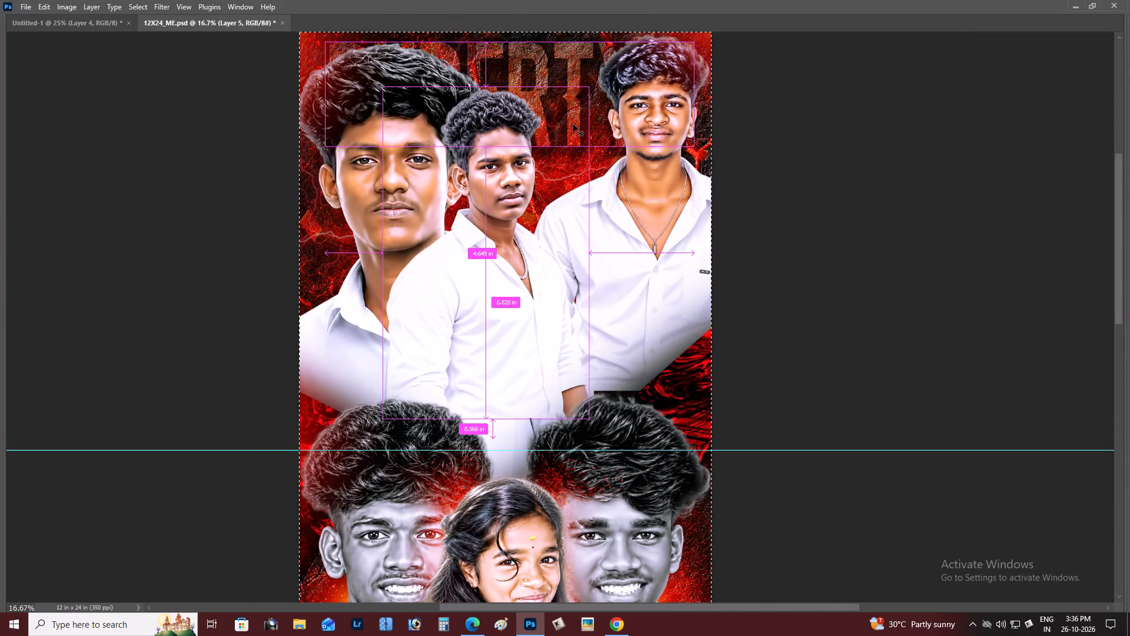
pyautogui.hotkey('ctrl', 'z')
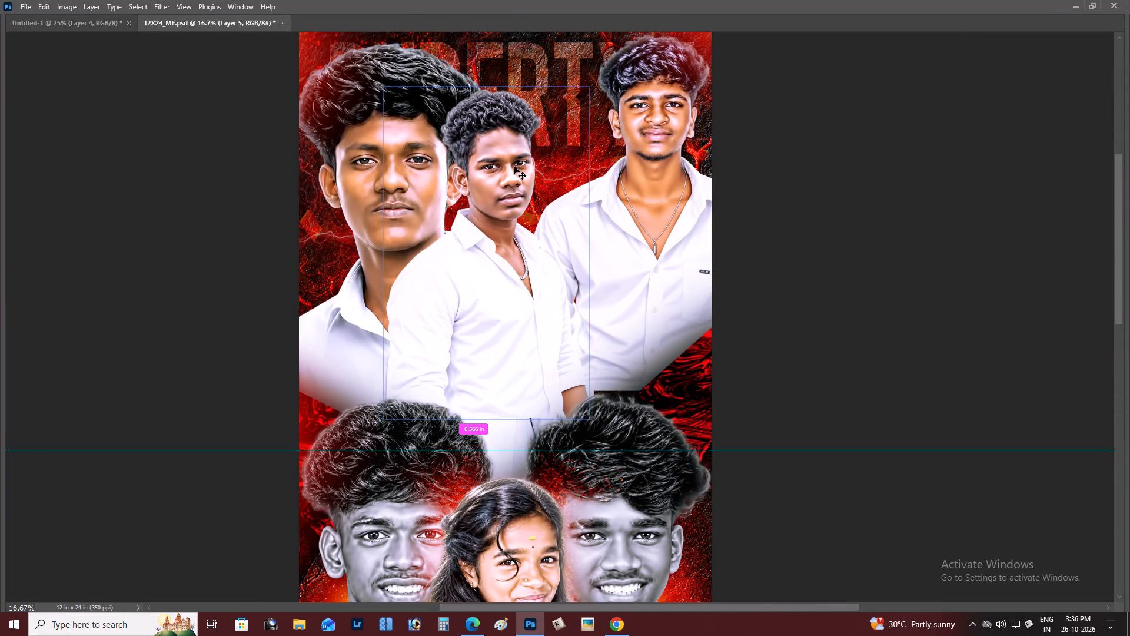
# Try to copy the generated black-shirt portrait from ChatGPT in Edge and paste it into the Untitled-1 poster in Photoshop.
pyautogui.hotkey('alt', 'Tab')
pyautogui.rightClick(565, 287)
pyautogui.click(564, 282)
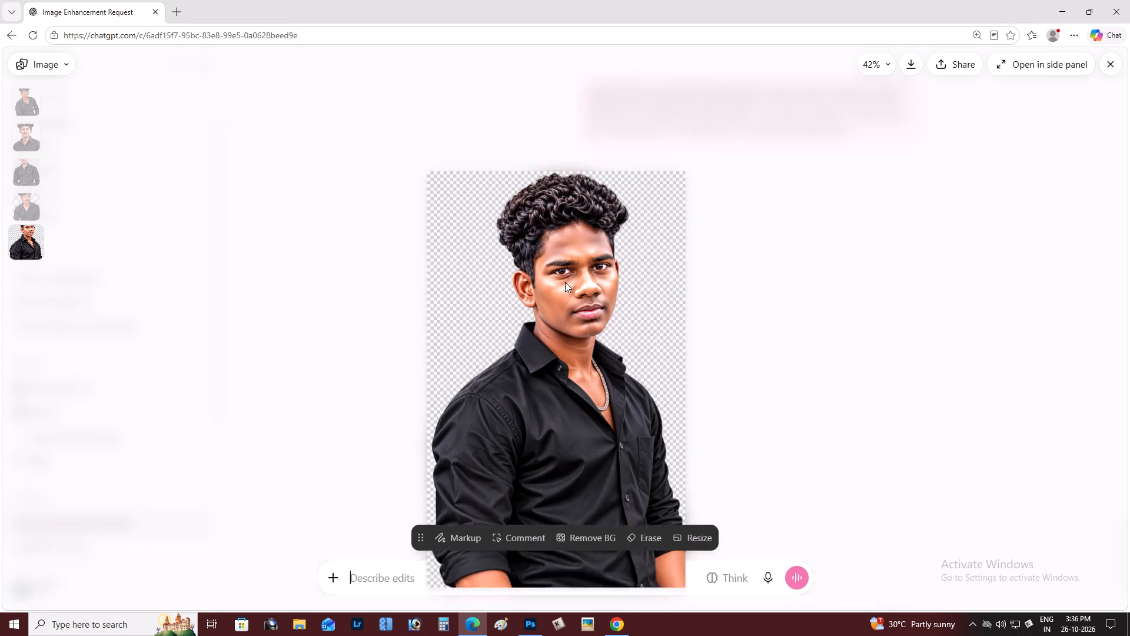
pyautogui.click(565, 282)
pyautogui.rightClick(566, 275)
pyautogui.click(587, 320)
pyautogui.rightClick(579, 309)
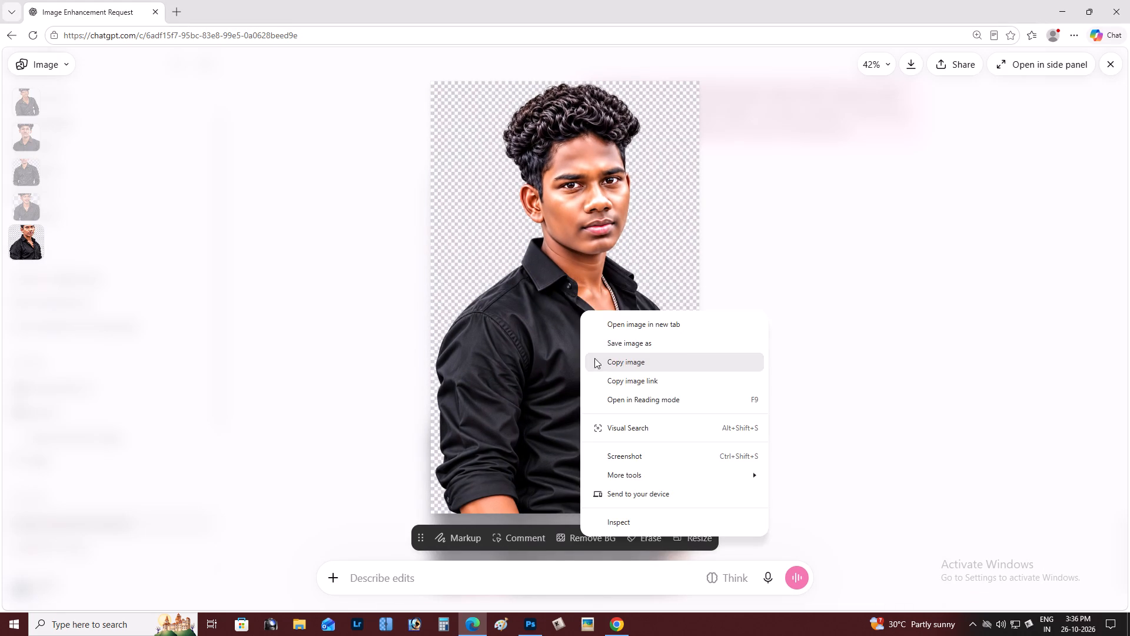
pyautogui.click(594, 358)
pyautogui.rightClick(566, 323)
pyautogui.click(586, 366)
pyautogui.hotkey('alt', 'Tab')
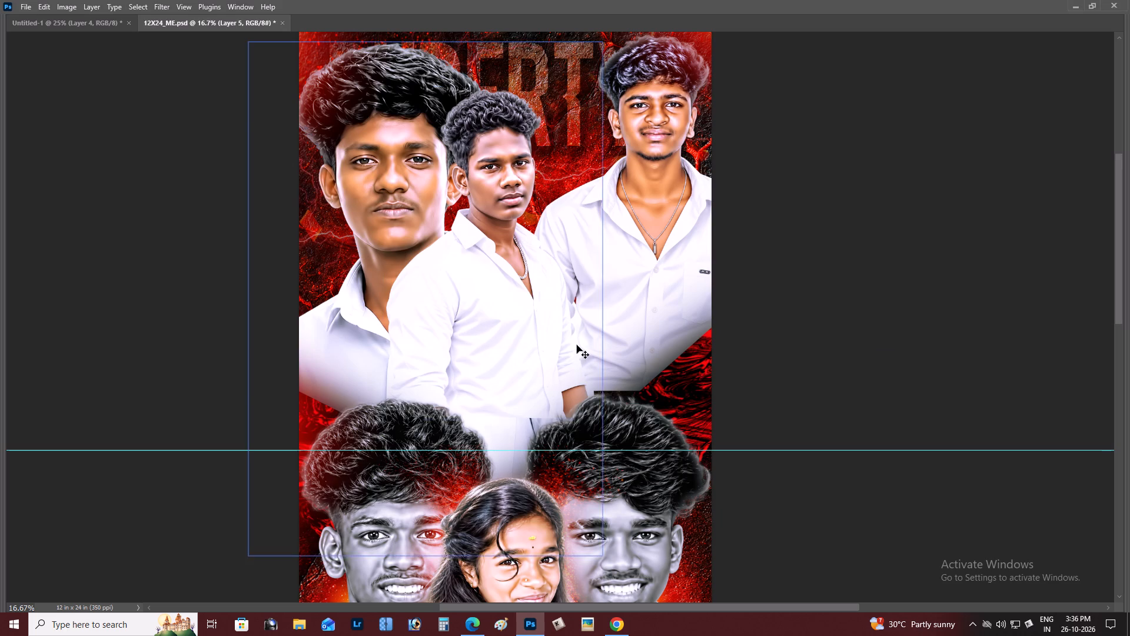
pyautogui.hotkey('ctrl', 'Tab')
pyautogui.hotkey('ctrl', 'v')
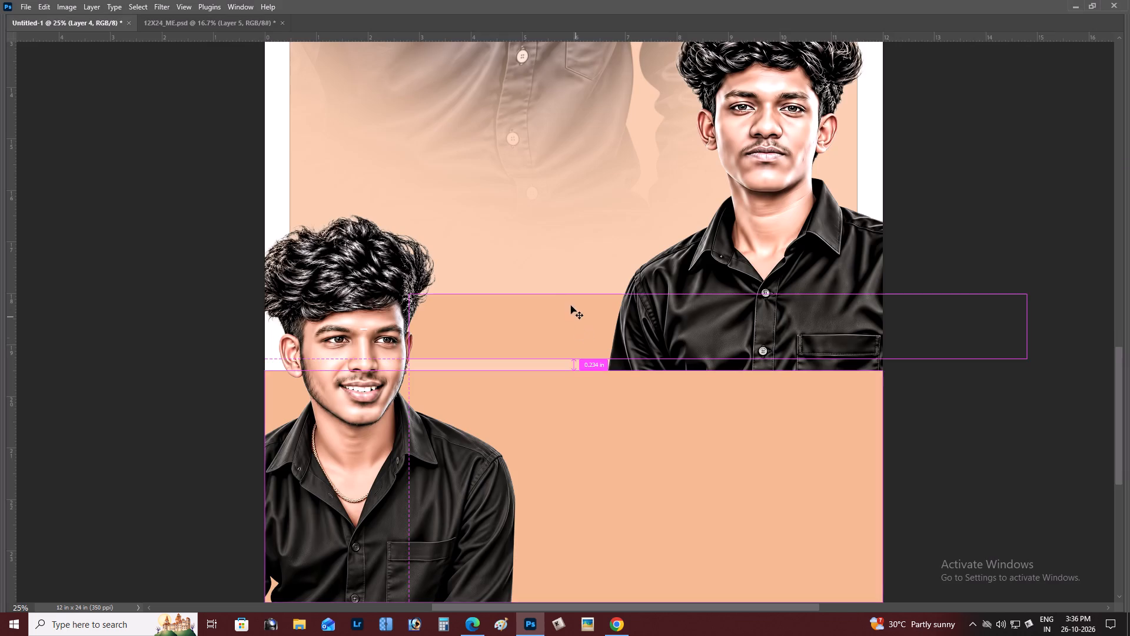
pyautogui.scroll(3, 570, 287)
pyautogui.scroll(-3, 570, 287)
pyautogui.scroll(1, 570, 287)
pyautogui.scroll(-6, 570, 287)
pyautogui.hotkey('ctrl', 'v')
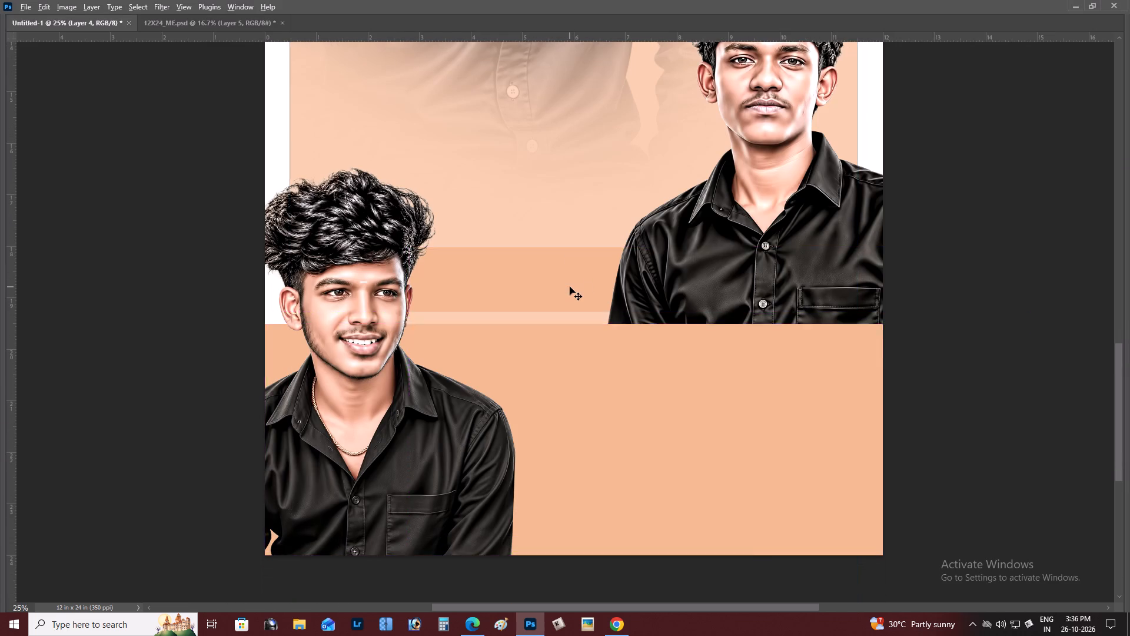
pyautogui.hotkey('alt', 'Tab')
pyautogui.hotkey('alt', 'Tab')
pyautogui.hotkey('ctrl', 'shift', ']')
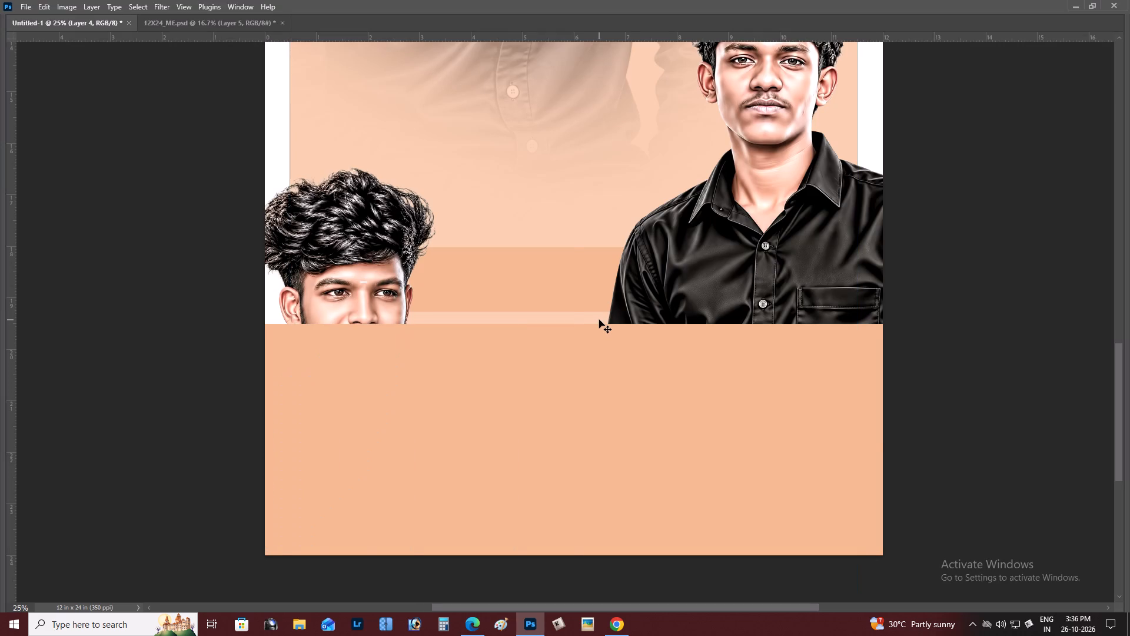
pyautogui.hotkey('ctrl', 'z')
# Copy the generated black-shirt portrait from ChatGPT in Edge again and paste it into the Untitled-1 poster in Photoshop.
pyautogui.hotkey('alt', 'Tab')
pyautogui.moveTo(553, 318); pyautogui.dragTo(564, 321, button='right')
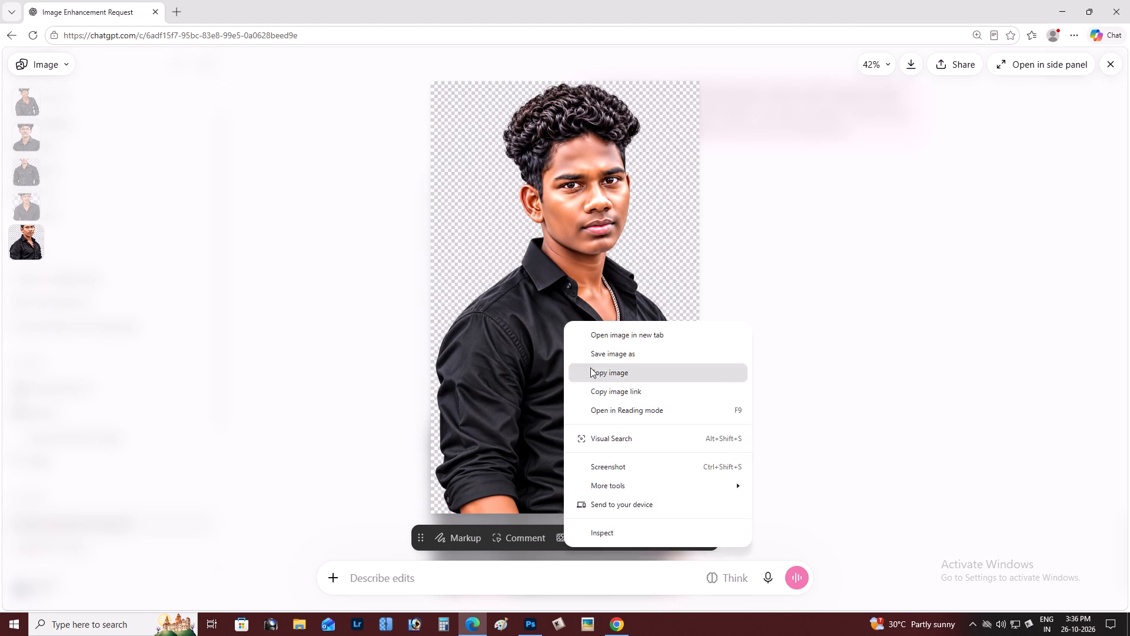
pyautogui.click(590, 367)
pyautogui.rightClick(599, 320)
pyautogui.click(623, 367)
pyautogui.hotkey('alt', 'Tab')
pyautogui.hotkey('ctrl', 'v')
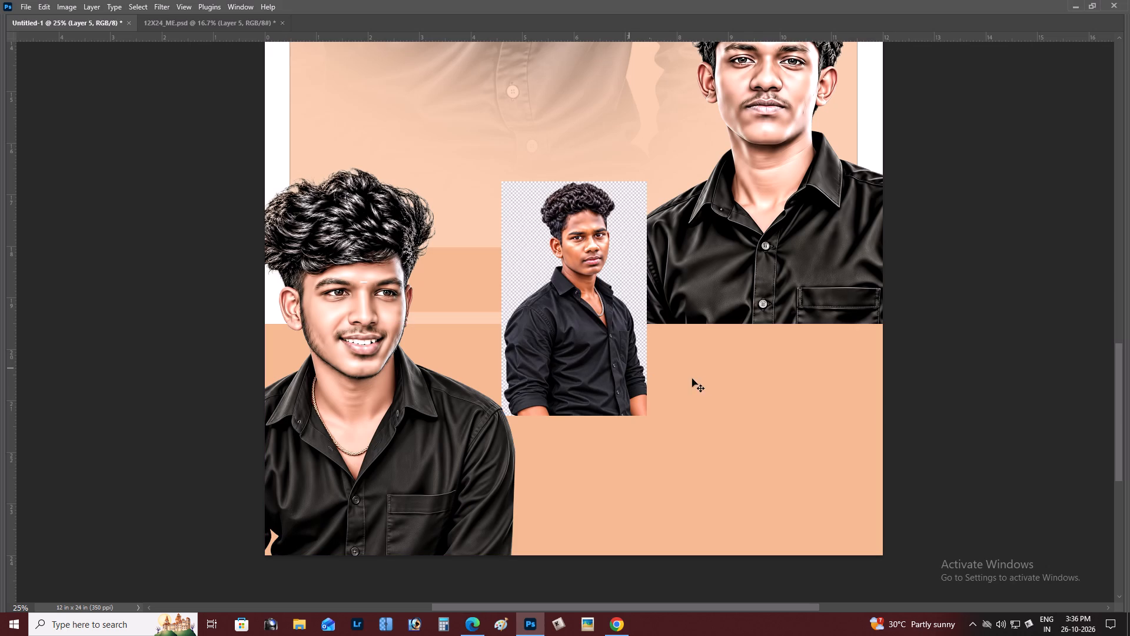
# Cut out the man in the pasted portrait with Select Subject, delete the leftover checkered background and paste him back.
pyautogui.press('Tab')
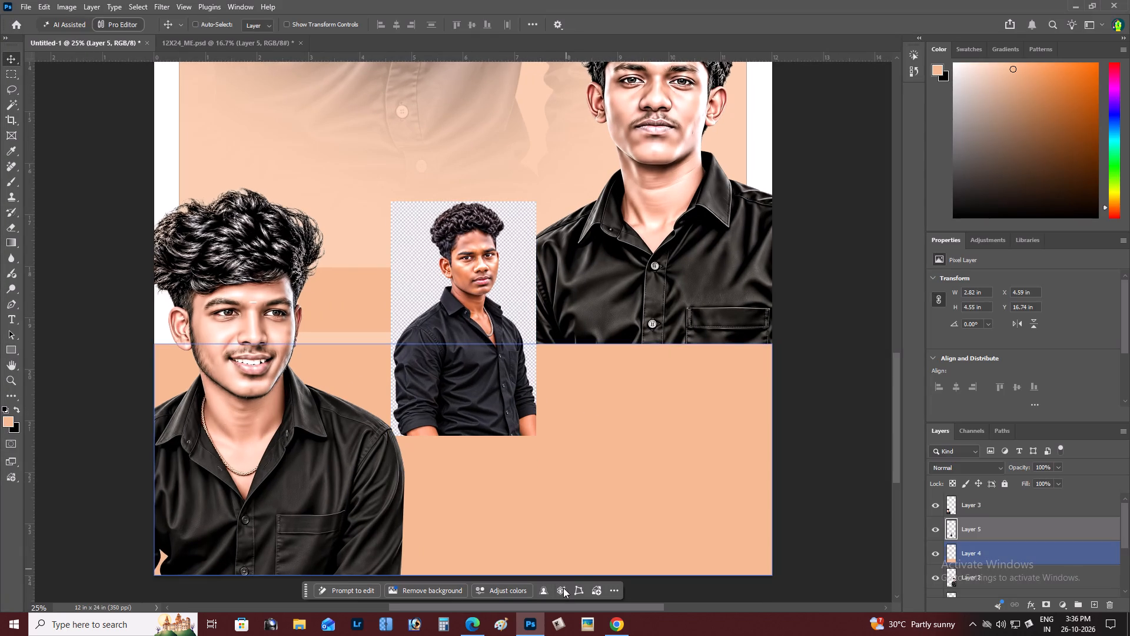
pyautogui.click(541, 593)
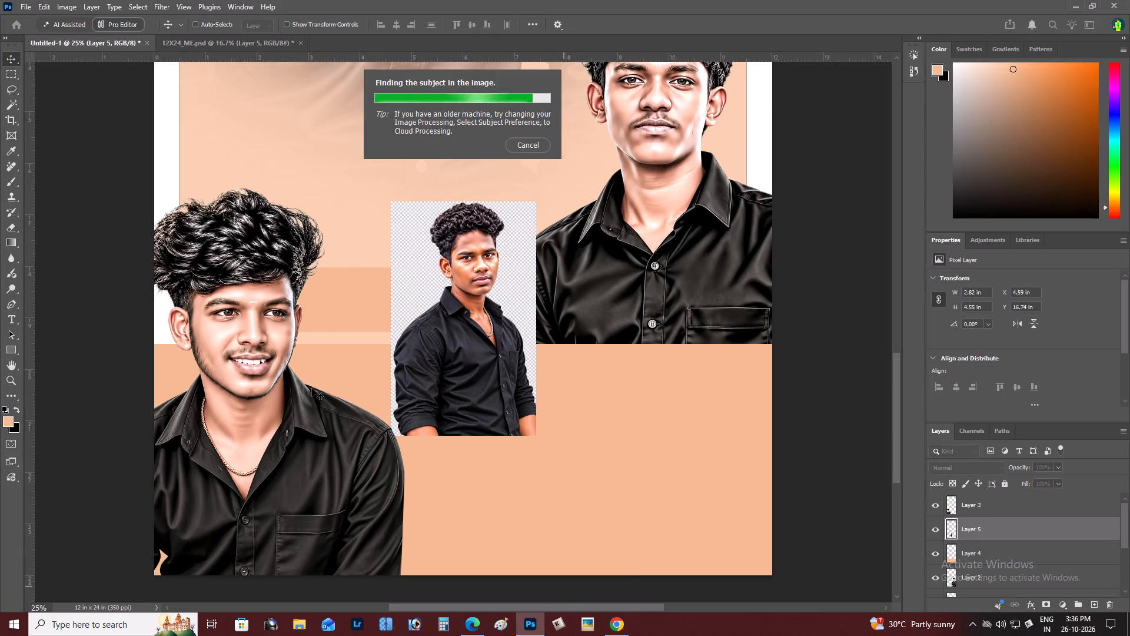
pyautogui.hotkey('ctrl', 'x')
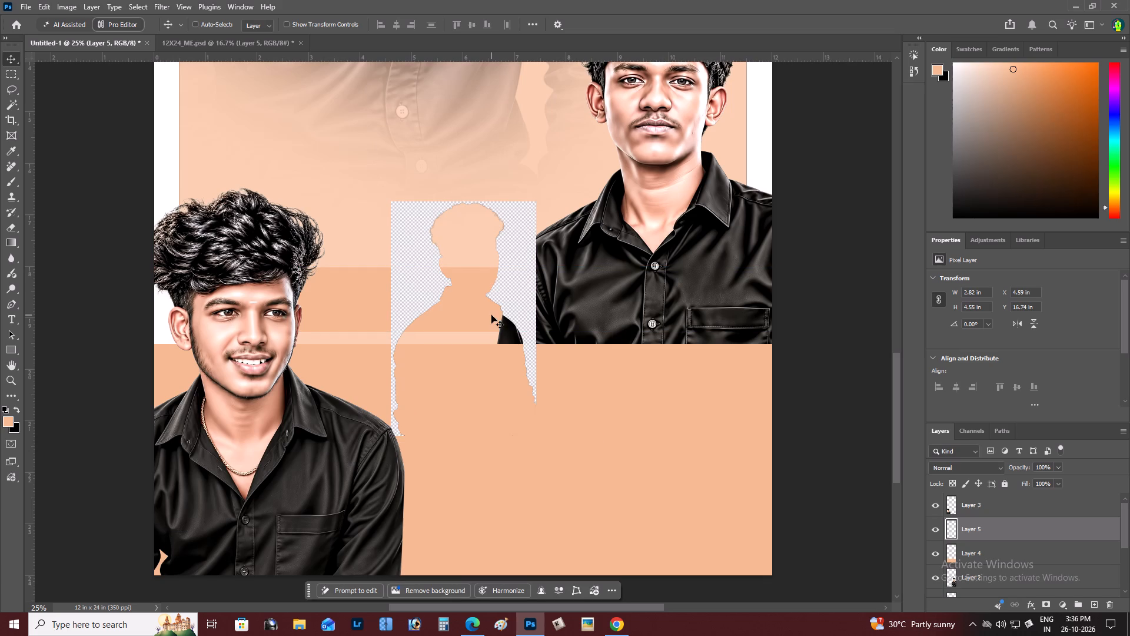
pyautogui.press('BackSpace')
pyautogui.hotkey('ctrl', 'v')
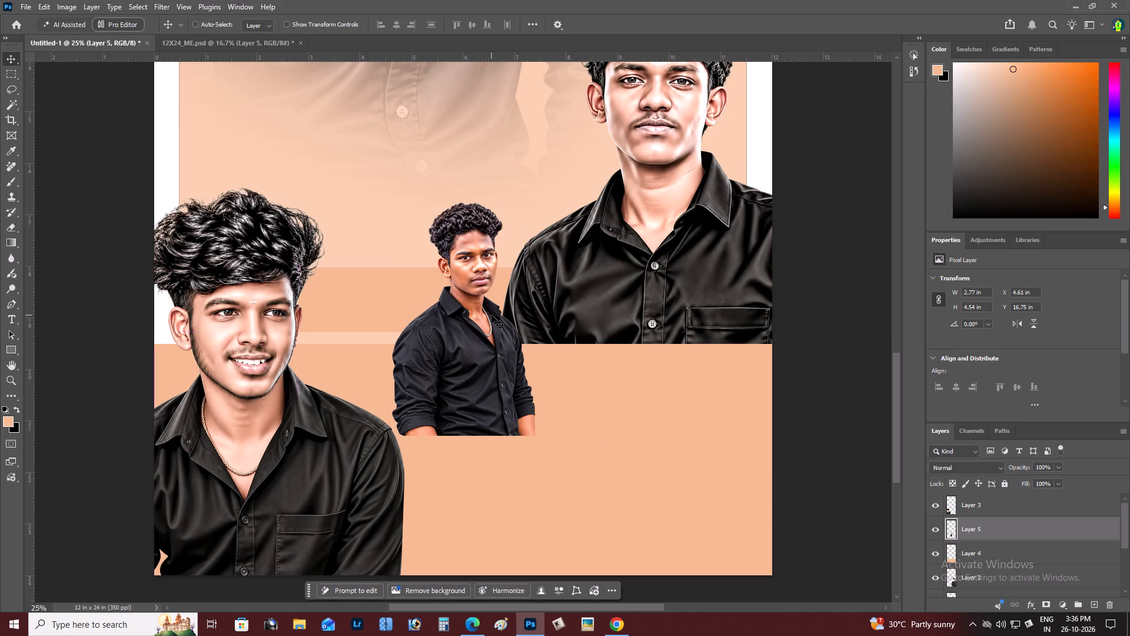
# Examine the cut-out man's hair and shirt edges up close, and his size within the whole poster.
pyautogui.press('z')
pyautogui.press('z')
pyautogui.tripleClick(498, 238)
pyautogui.press('v')
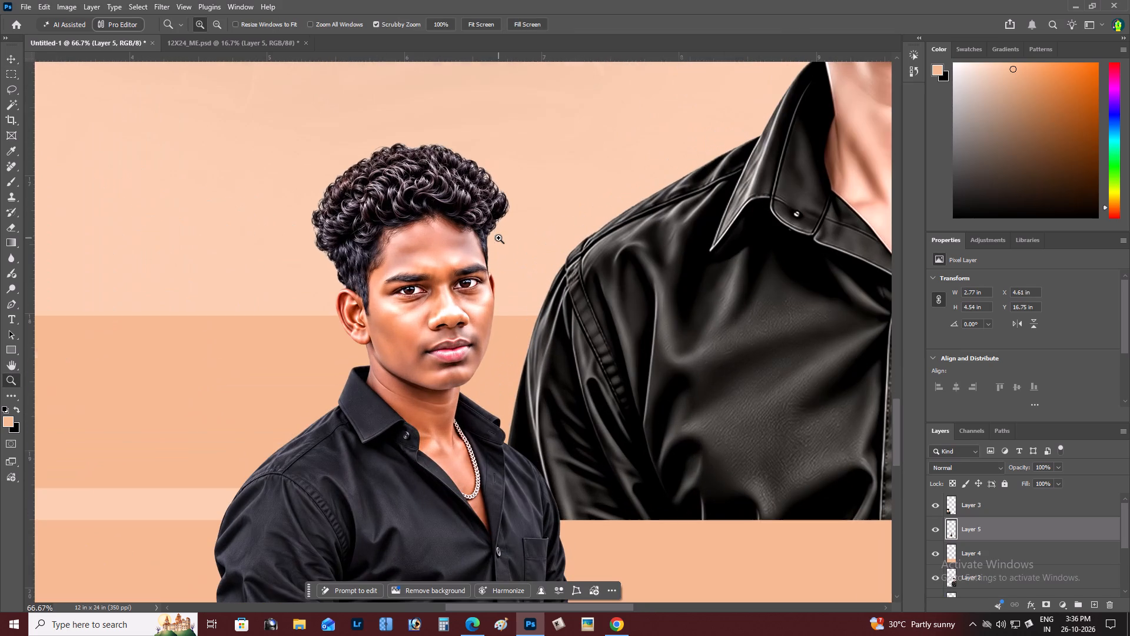
pyautogui.hotkey('ctrl', '-')
pyautogui.press('Tab')
pyautogui.hotkey('ctrl', '0')
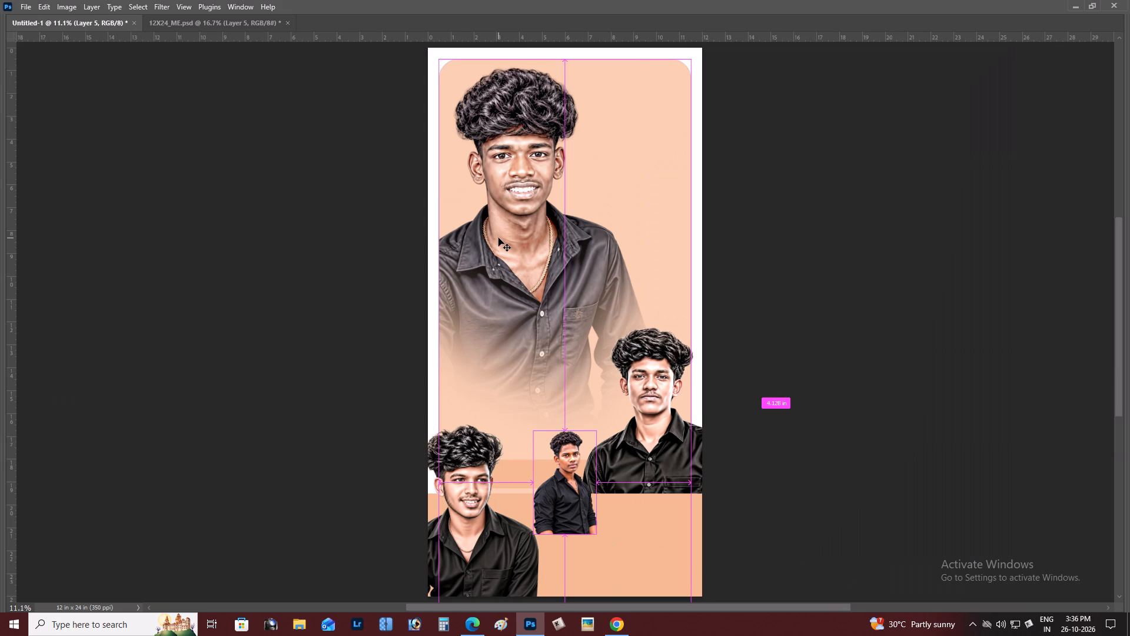
pyautogui.scroll(-10, 72, 331)
pyautogui.scroll(9, 473, 430)
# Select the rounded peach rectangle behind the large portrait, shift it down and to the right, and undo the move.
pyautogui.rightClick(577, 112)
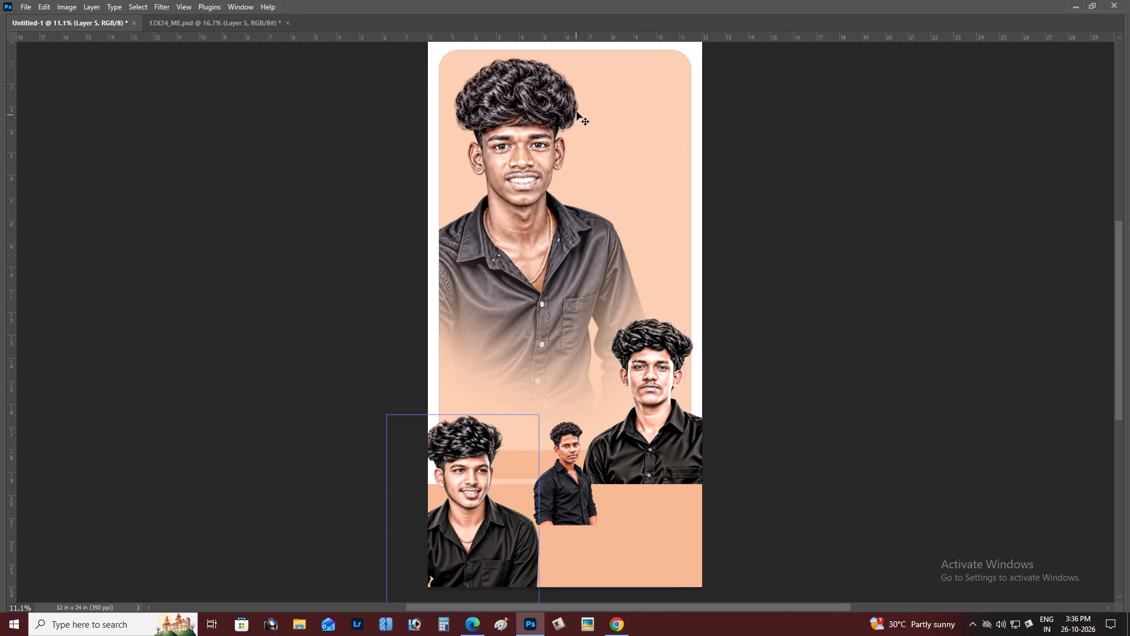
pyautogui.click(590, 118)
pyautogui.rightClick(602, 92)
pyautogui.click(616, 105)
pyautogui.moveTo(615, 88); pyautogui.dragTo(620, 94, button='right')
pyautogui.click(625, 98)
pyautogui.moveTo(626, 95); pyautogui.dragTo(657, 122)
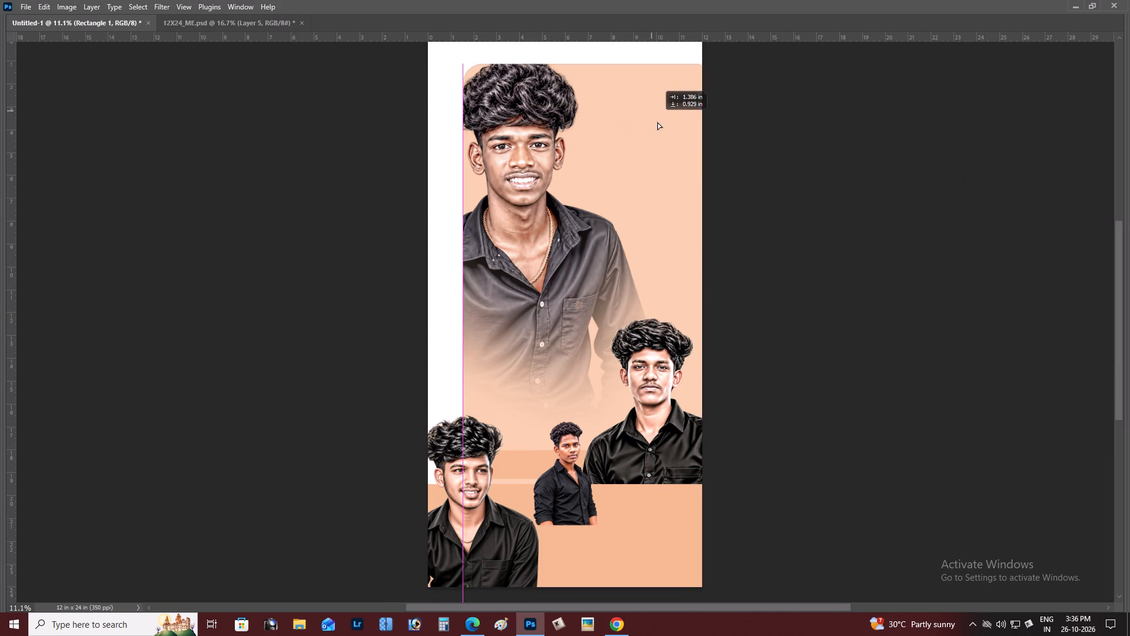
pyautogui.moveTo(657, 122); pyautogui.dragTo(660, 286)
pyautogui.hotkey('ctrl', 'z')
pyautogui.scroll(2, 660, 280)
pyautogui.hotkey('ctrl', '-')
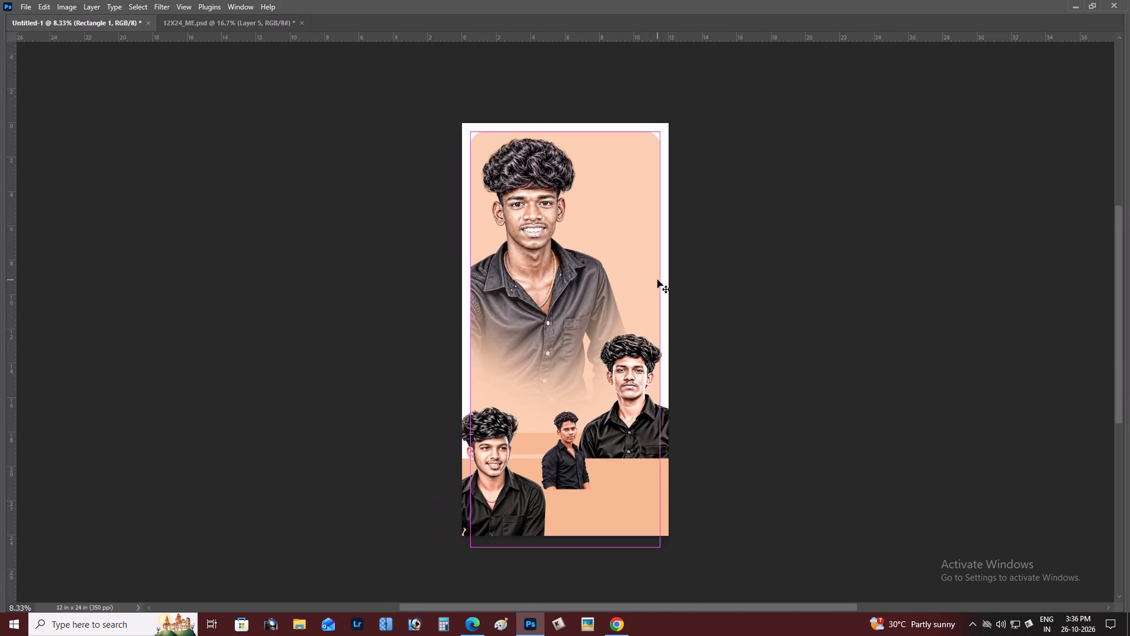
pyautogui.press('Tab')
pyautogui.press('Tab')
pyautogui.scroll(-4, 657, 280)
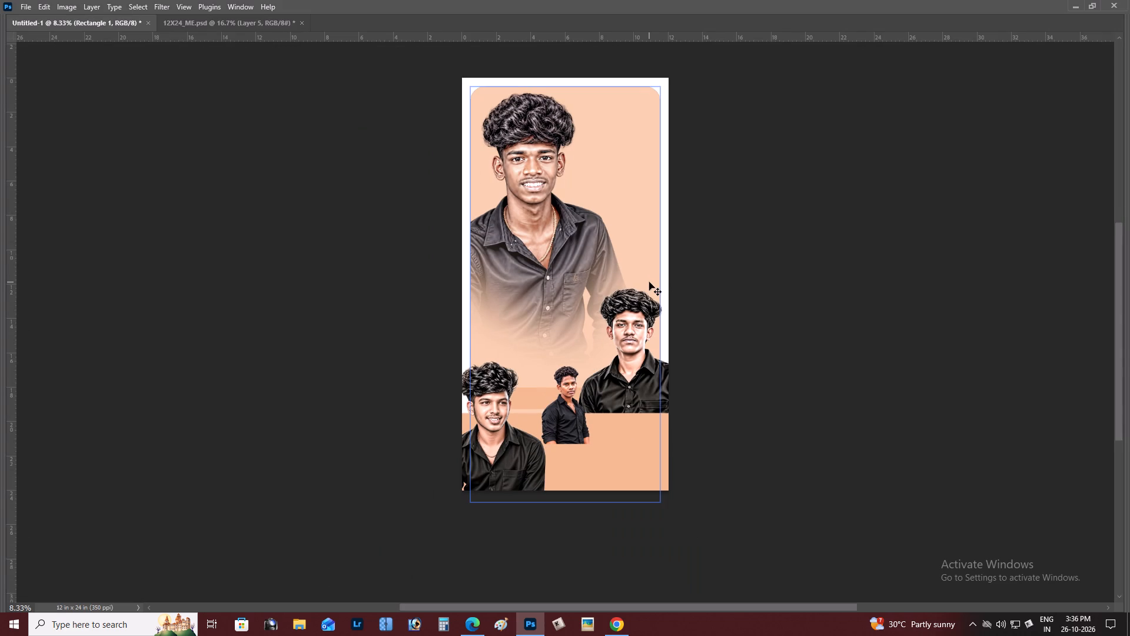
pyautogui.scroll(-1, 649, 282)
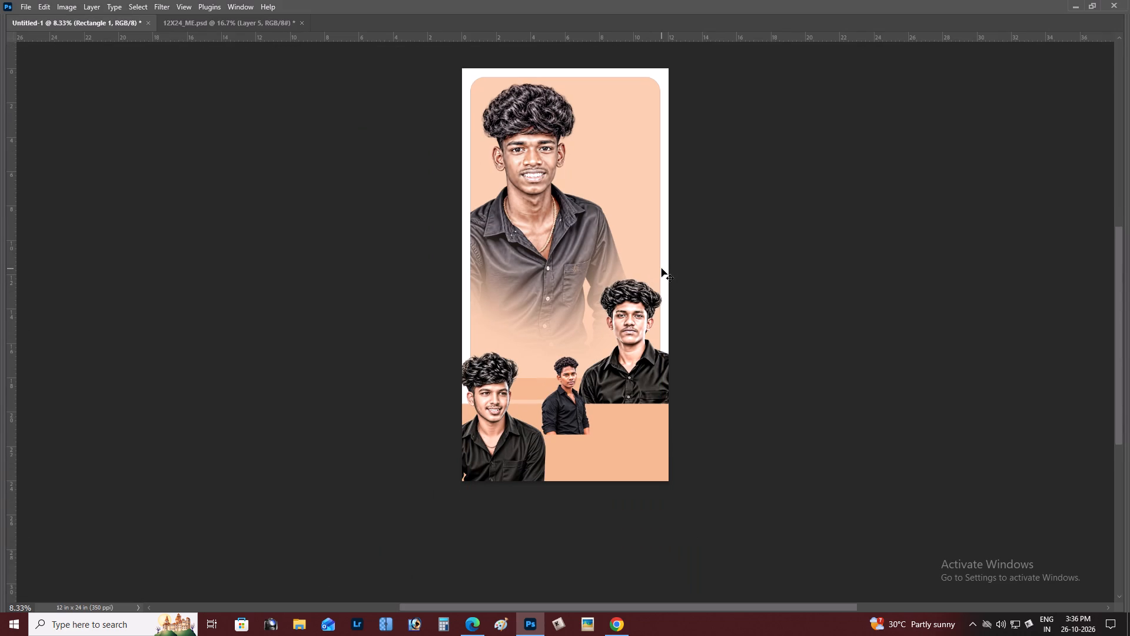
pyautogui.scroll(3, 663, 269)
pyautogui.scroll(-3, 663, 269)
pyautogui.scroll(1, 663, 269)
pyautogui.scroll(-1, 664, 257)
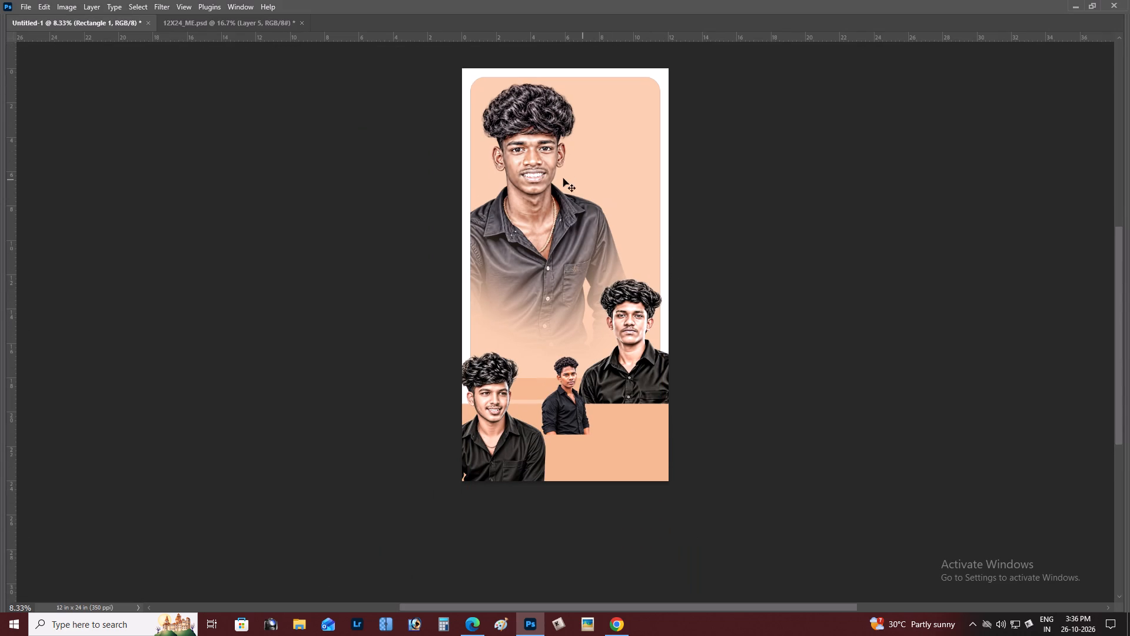
# Select the new cut-out portrait, move it down beside the smiling man at the poster's lower left, and bring it to the front.
pyautogui.press('z')
pyautogui.press('z')
pyautogui.press('z')
pyautogui.tripleClick(562, 181)
pyautogui.press('space')
pyautogui.press('space')
pyautogui.press('space')
pyautogui.press('space')
pyautogui.press('space')
pyautogui.press('space')
pyautogui.press('space')
pyautogui.press('space')
pyautogui.press('space')
pyautogui.press('space')
pyautogui.press('space')
pyautogui.press('space')
pyautogui.press('space')
pyautogui.press('space')
pyautogui.press('space')
pyautogui.press('space')
pyautogui.press('space')
pyautogui.press('space')
pyautogui.press('space')
pyautogui.press('space')
pyautogui.moveTo(563, 181); pyautogui.dragTo(567, 241)
pyautogui.moveTo(567, 241); pyautogui.dragTo(548, 6)
pyautogui.click(559, 176)
pyautogui.moveTo(567, 228); pyautogui.dragTo(571, 209)
pyautogui.tripleClick(573, 203)
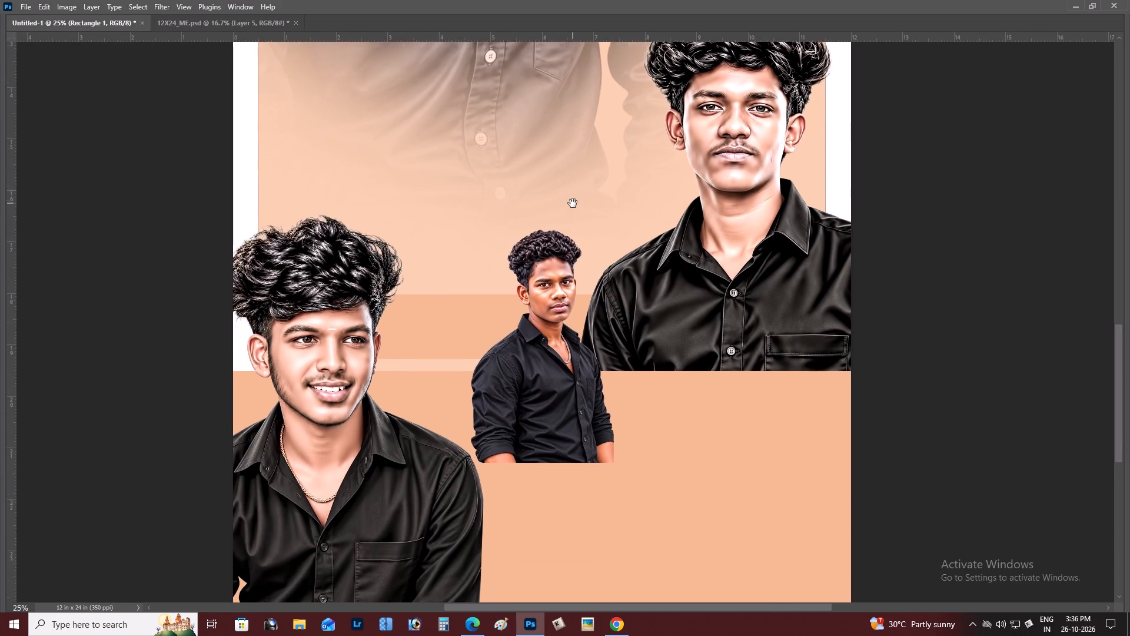
pyautogui.tripleClick(573, 203)
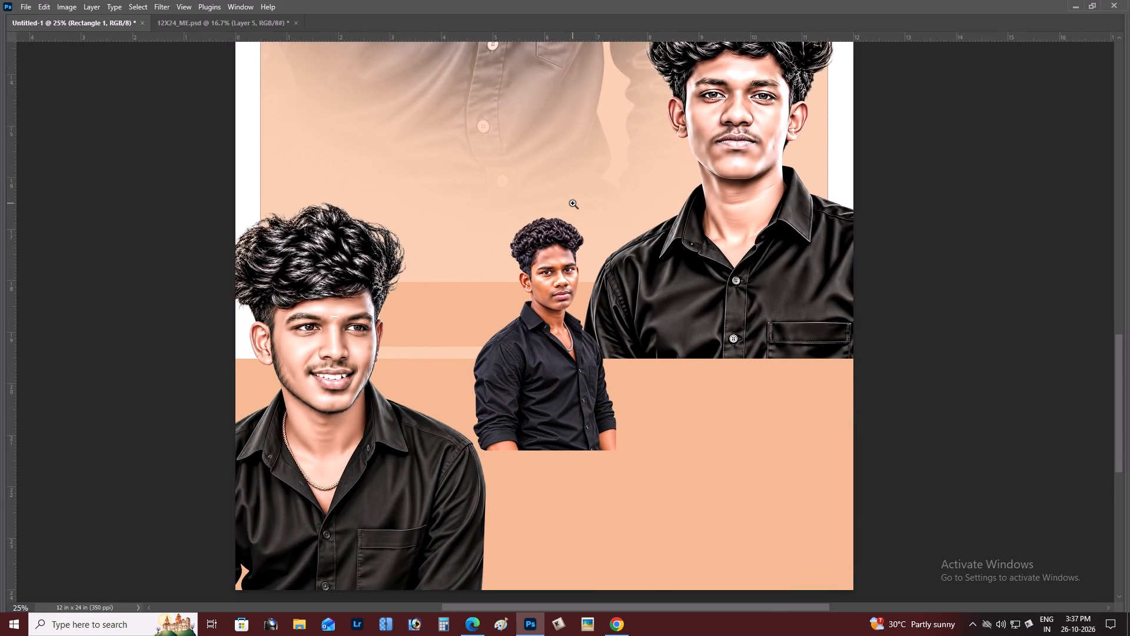
pyautogui.press('c')
pyautogui.rightClick(576, 230)
pyautogui.click(550, 223)
pyautogui.press('v')
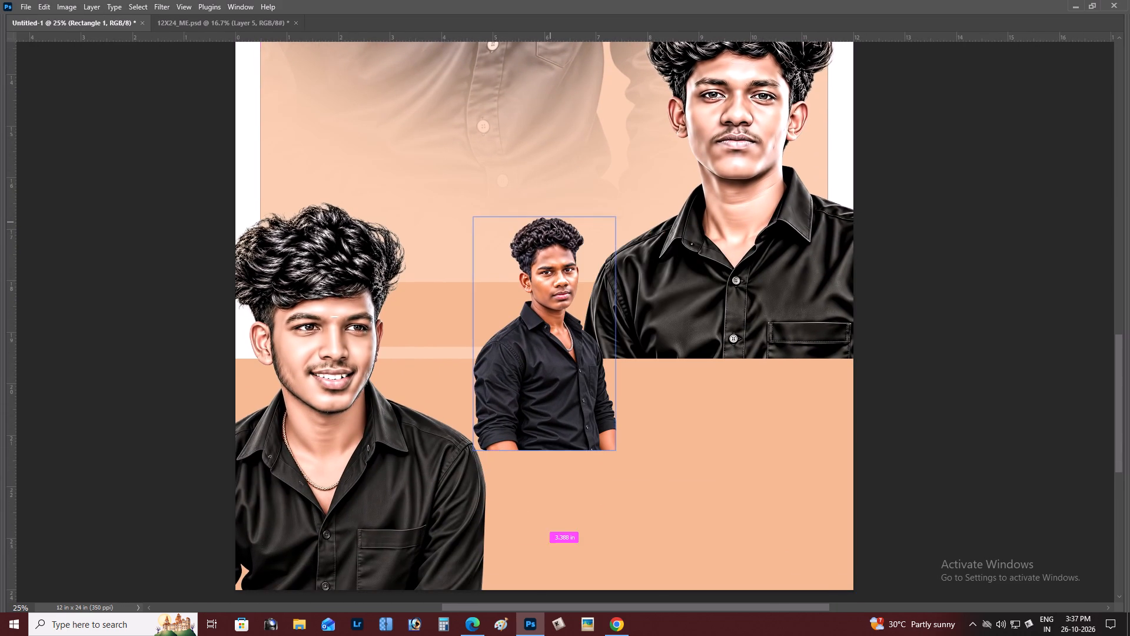
pyautogui.hotkey('ctrl', '+')
pyautogui.rightClick(564, 244)
pyautogui.click(574, 252)
pyautogui.moveTo(567, 244); pyautogui.dragTo(468, 442)
pyautogui.hotkey('ctrl', '-')
pyautogui.hotkey('ctrl', '-')
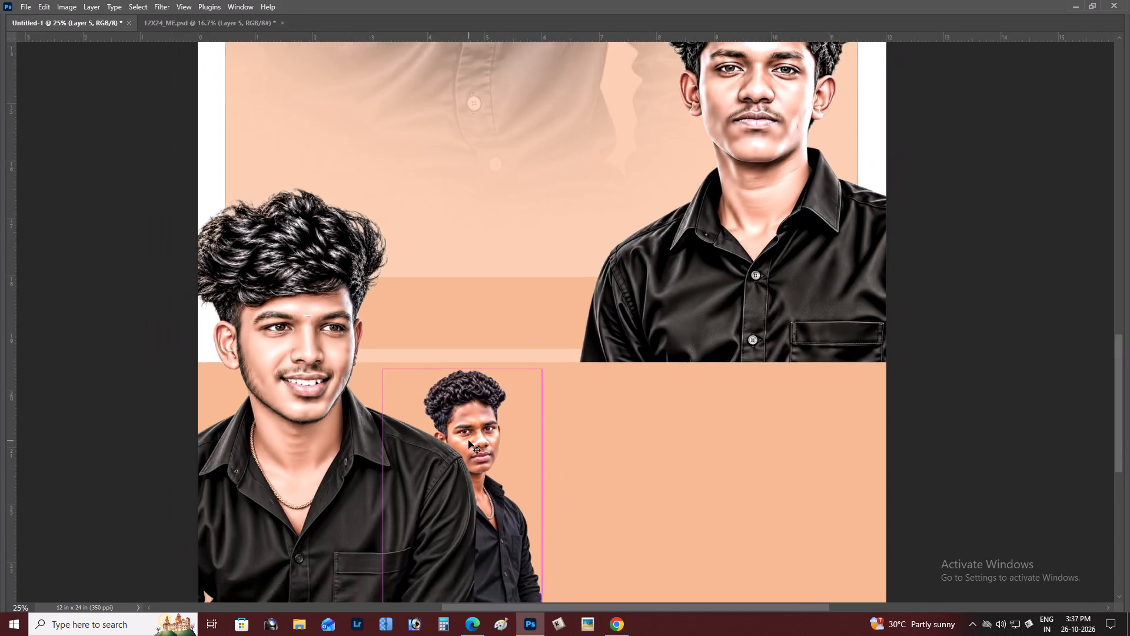
pyautogui.hotkey('ctrl', 'shift', ']')
# Enlarge the new portrait to match the neighbouring men, tilt it slightly clockwise and place it overlapping the smiling man's shoulder.
pyautogui.hotkey('ctrl', 't')
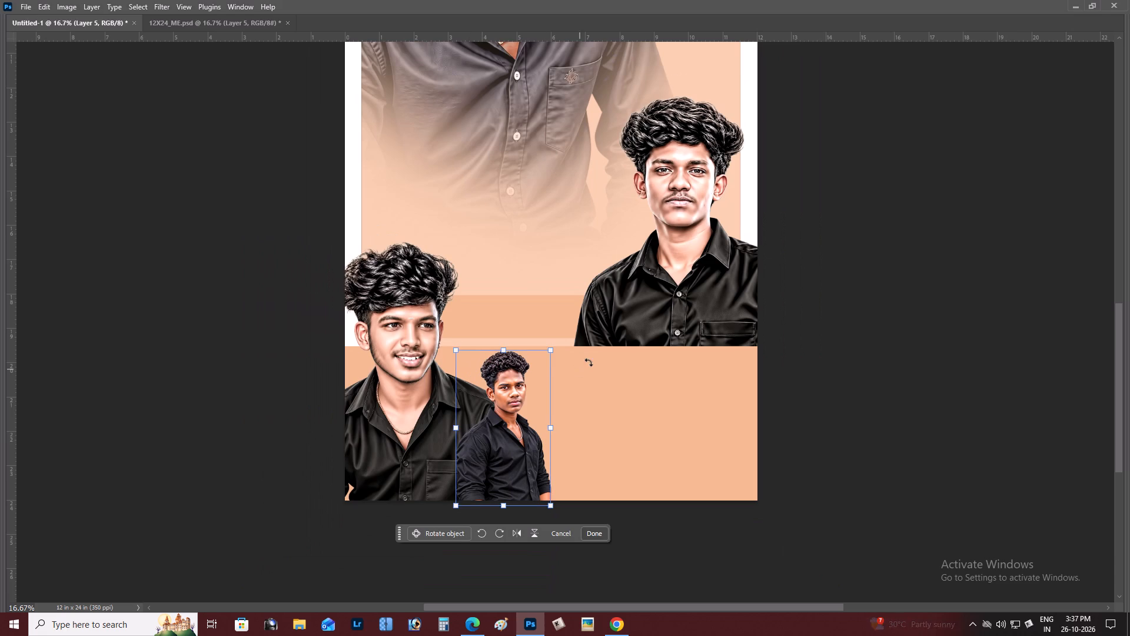
pyautogui.moveTo(589, 362); pyautogui.dragTo(595, 366)
pyautogui.moveTo(557, 352); pyautogui.dragTo(600, 299)
pyautogui.moveTo(553, 334); pyautogui.dragTo(546, 336)
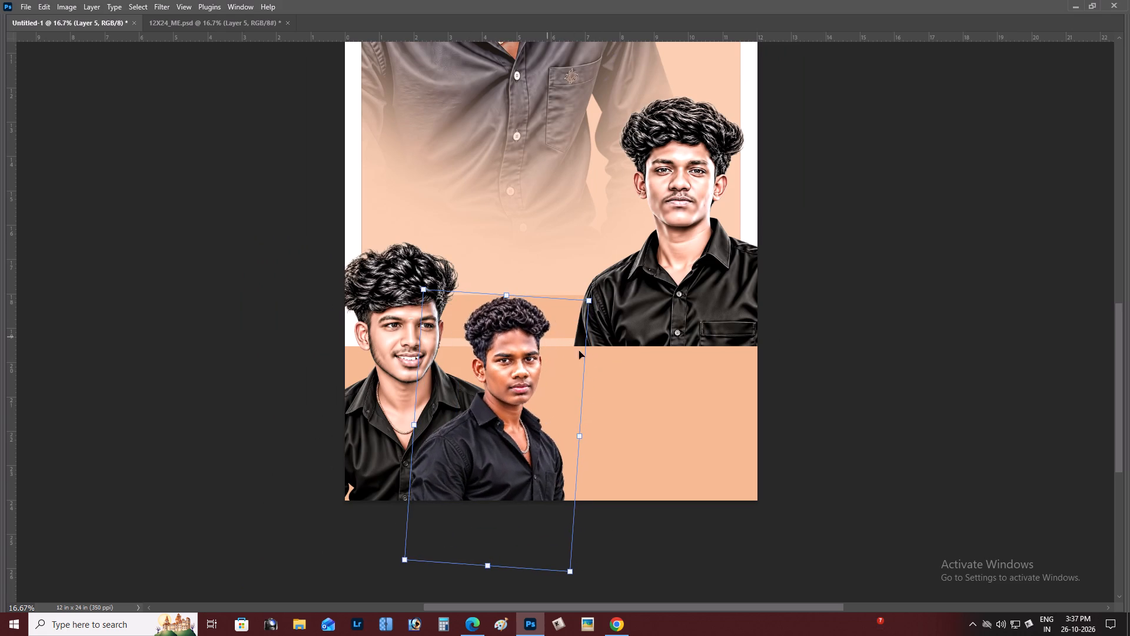
pyautogui.moveTo(609, 379); pyautogui.dragTo(609, 372)
pyautogui.press('Return')
pyautogui.hotkey('ctrl', '-')
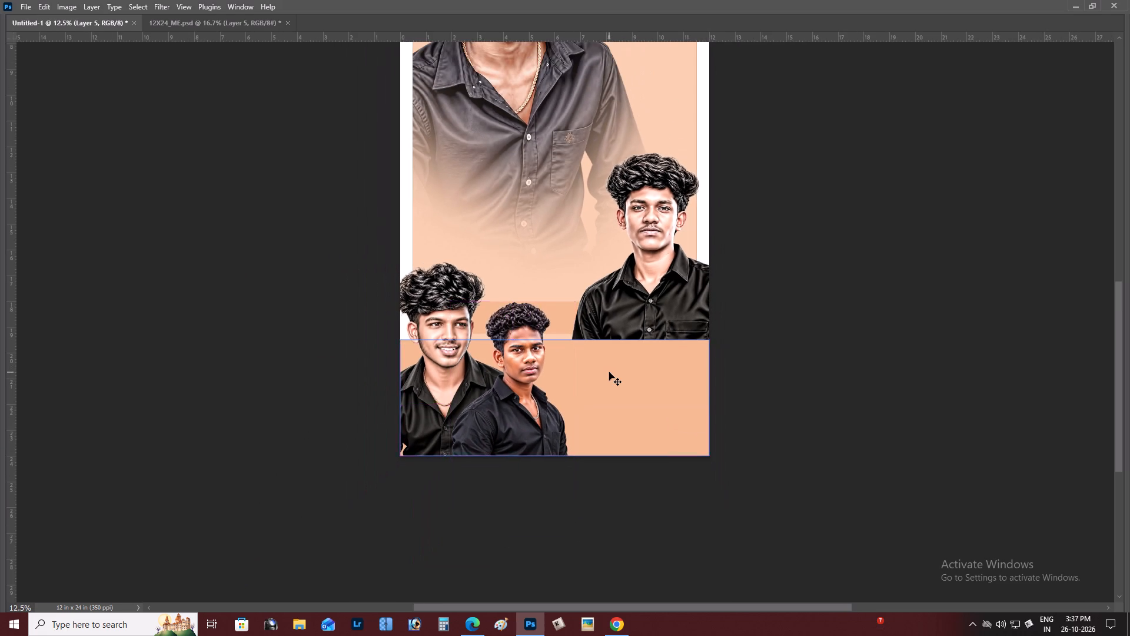
# Select the smiling man's portrait at the poster's lower left and shift it slightly right so his hair clears the poster edge.
pyautogui.hotkey('ctrl', '-')
pyautogui.hotkey('ctrl', '+')
pyautogui.hotkey('ctrl', '+')
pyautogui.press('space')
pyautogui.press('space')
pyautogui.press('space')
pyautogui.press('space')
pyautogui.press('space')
pyautogui.moveTo(580, 363); pyautogui.dragTo(592, 362)
pyautogui.click(593, 362)
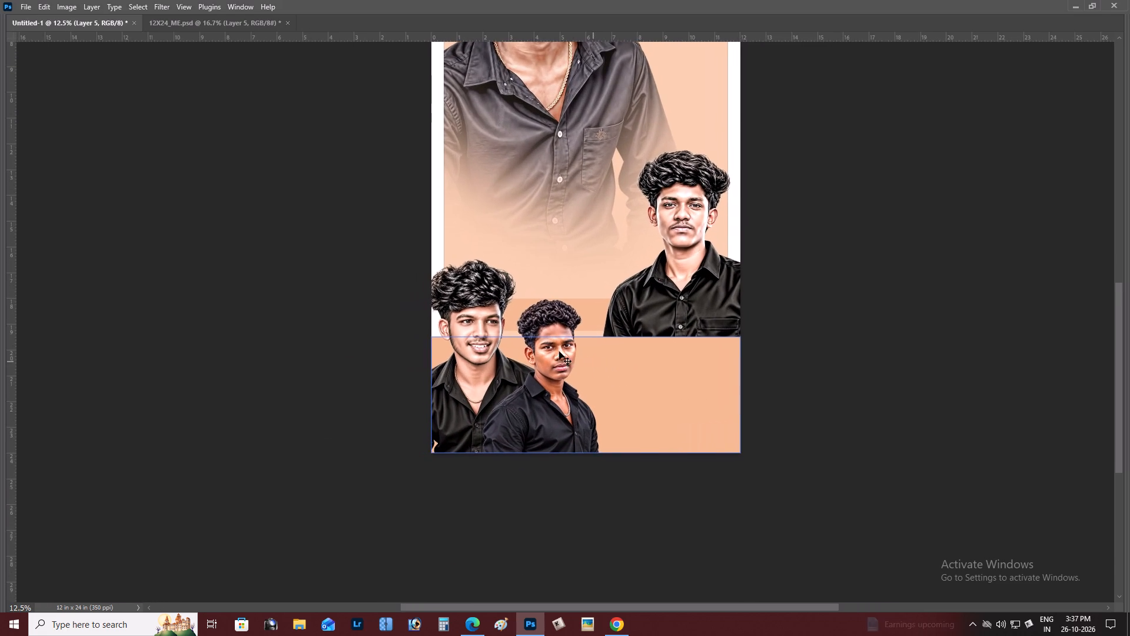
pyautogui.rightClick(479, 319)
pyautogui.click(488, 324)
pyautogui.keyDown('shift'); pyautogui.moveTo(489, 324); pyautogui.dragTo(502, 326); pyautogui.keyUp('shift')
# Select the front man's portrait, then examine the two overlapping men up close and the whole poster layout in full-screen view.
pyautogui.rightClick(543, 343)
pyautogui.click(551, 346)
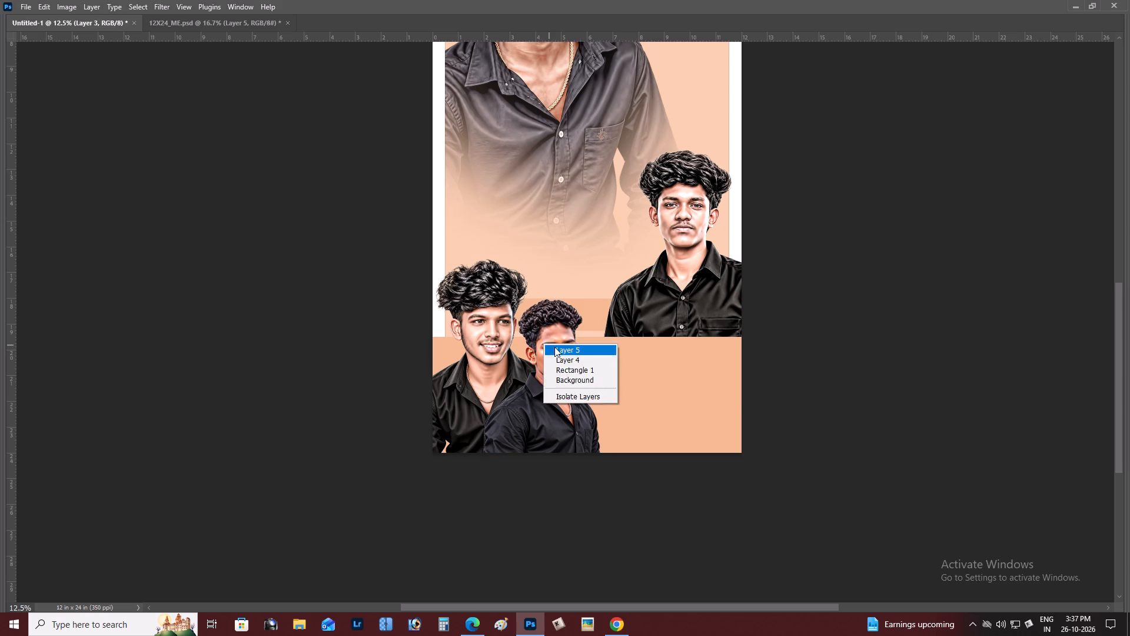
pyautogui.moveTo(554, 347); pyautogui.dragTo(563, 357)
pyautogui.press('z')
pyautogui.click(563, 357)
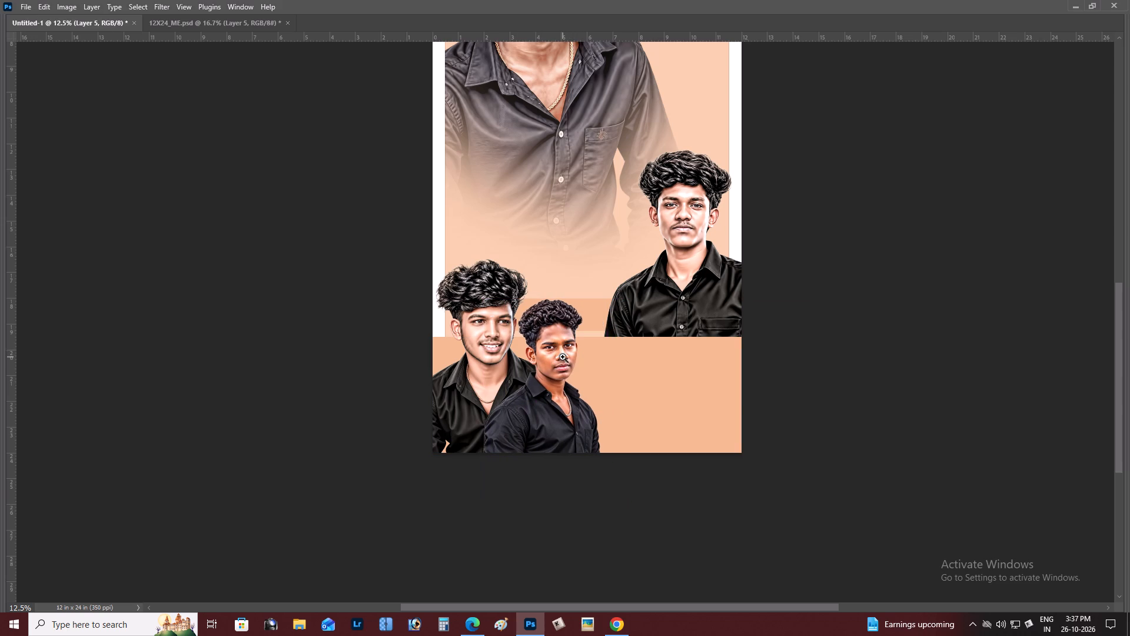
pyautogui.click(563, 357)
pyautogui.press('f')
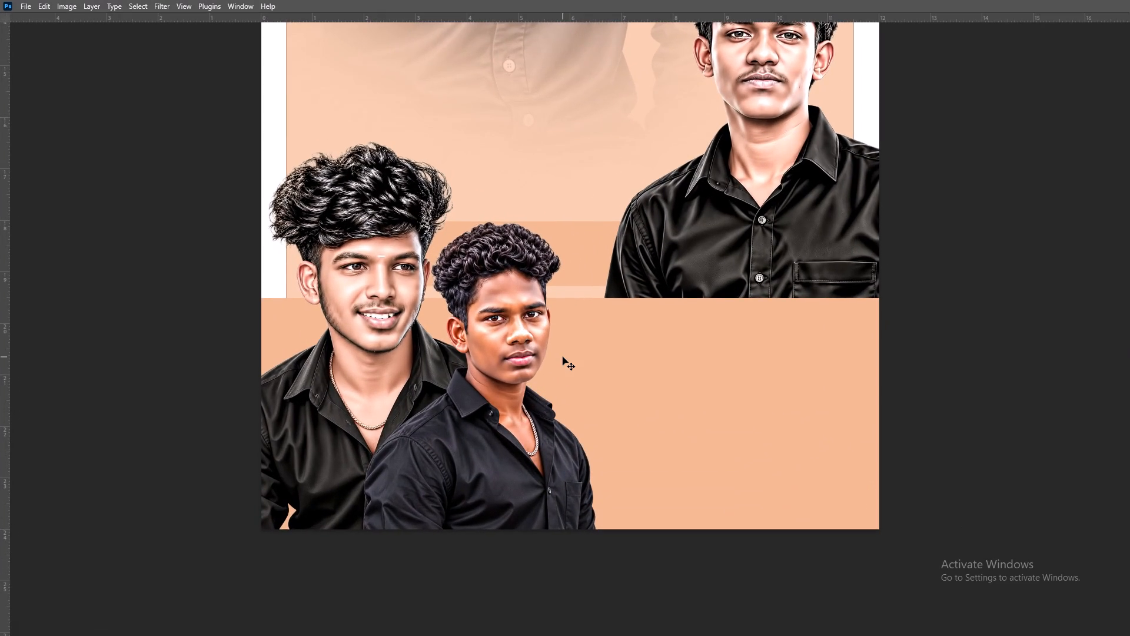
pyautogui.hotkey('ctrl', '+')
pyautogui.hotkey('ctrl', '+')
pyautogui.hotkey('ctrl', '-')
pyautogui.hotkey('ctrl', '-')
pyautogui.hotkey('ctrl', '-')
pyautogui.hotkey('ctrl', '0')
pyautogui.scroll(3, 563, 357)
pyautogui.scroll(-3, 563, 357)
# Switch to the Instagram post in the Chrome browser for design reference.
pyautogui.hotkey('alt', 'Tab')
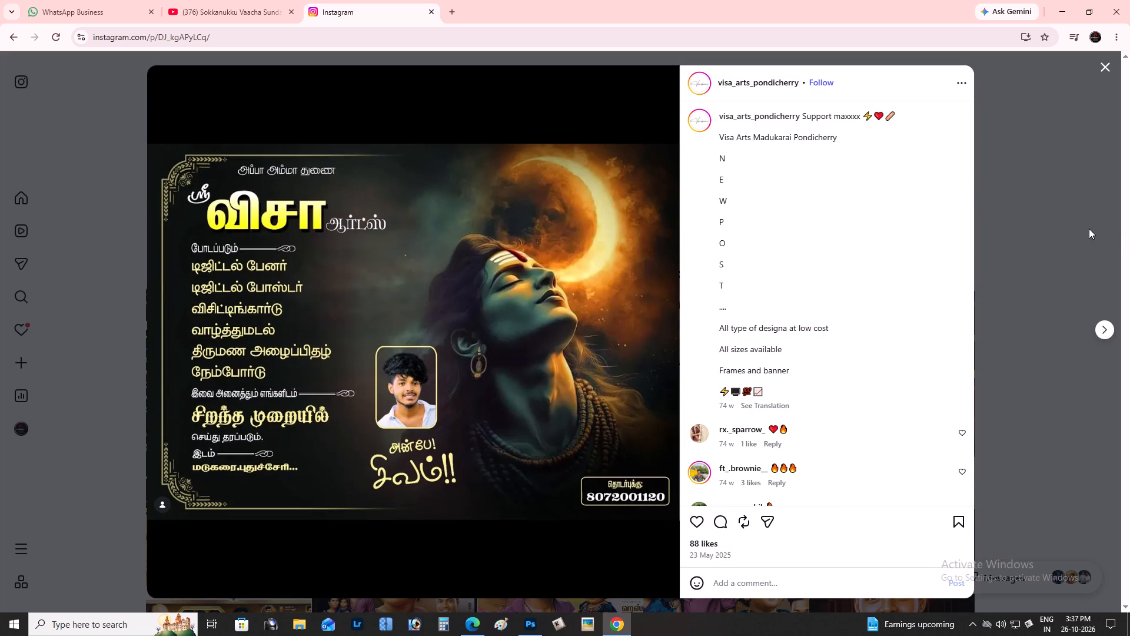
# Examine the visa_arts_pondicherry profile's recent flex designs, including the 10 x 50 birthday, leader birthday and 10 x 10 wedding banners.
pyautogui.click(1109, 68)
pyautogui.moveTo(1129, 276); pyautogui.dragTo(1129, 373)
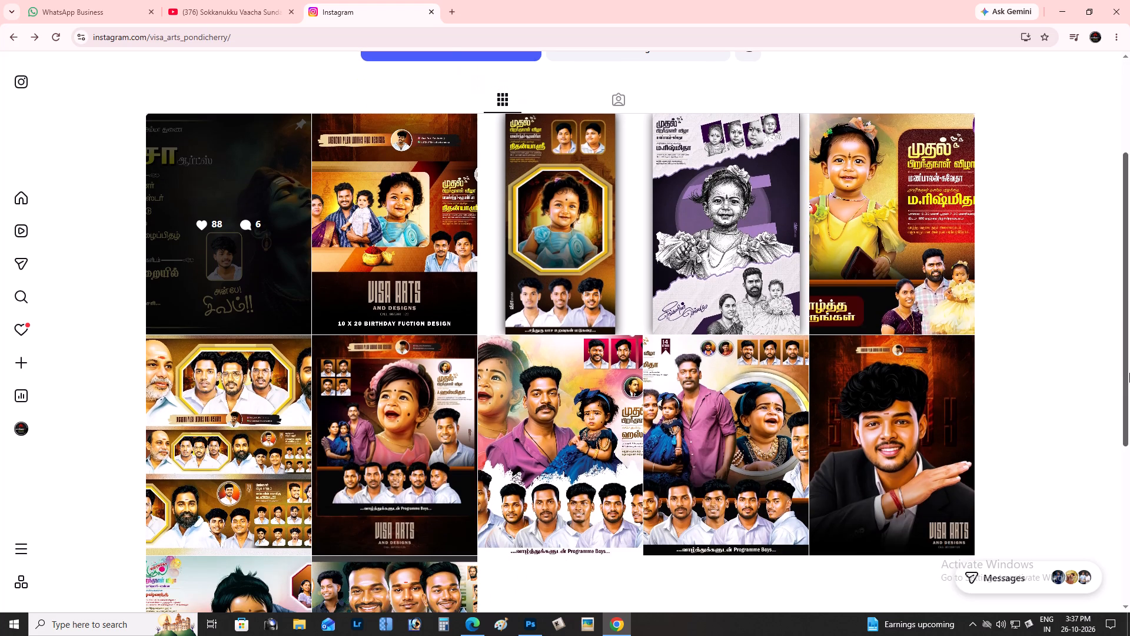
pyautogui.moveTo(1129, 373); pyautogui.dragTo(1129, 423)
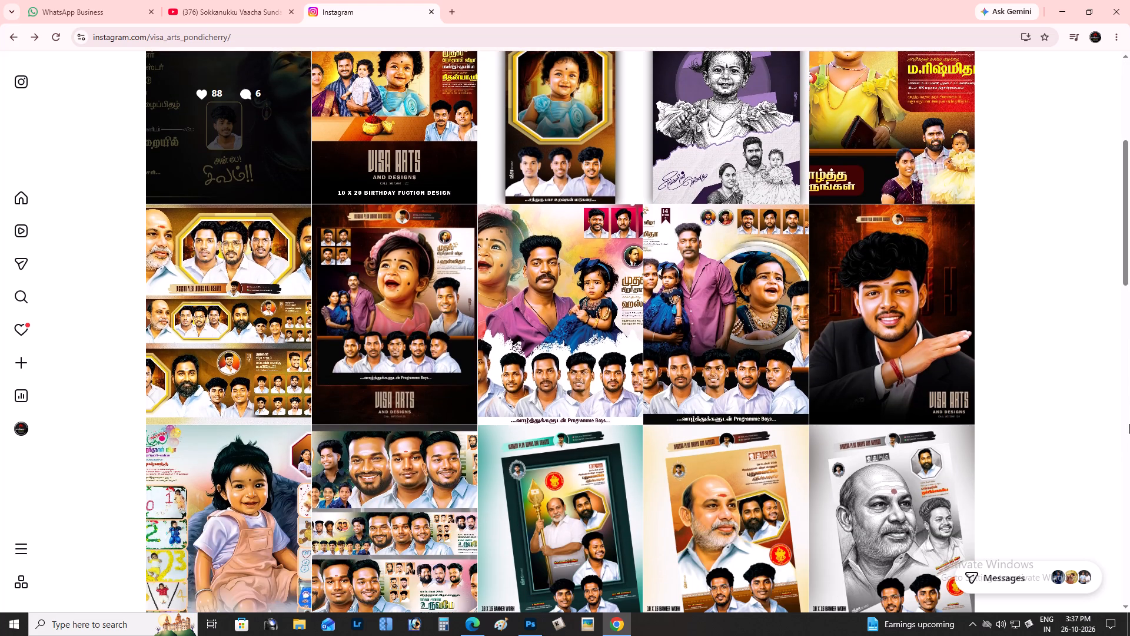
pyautogui.click(222, 296)
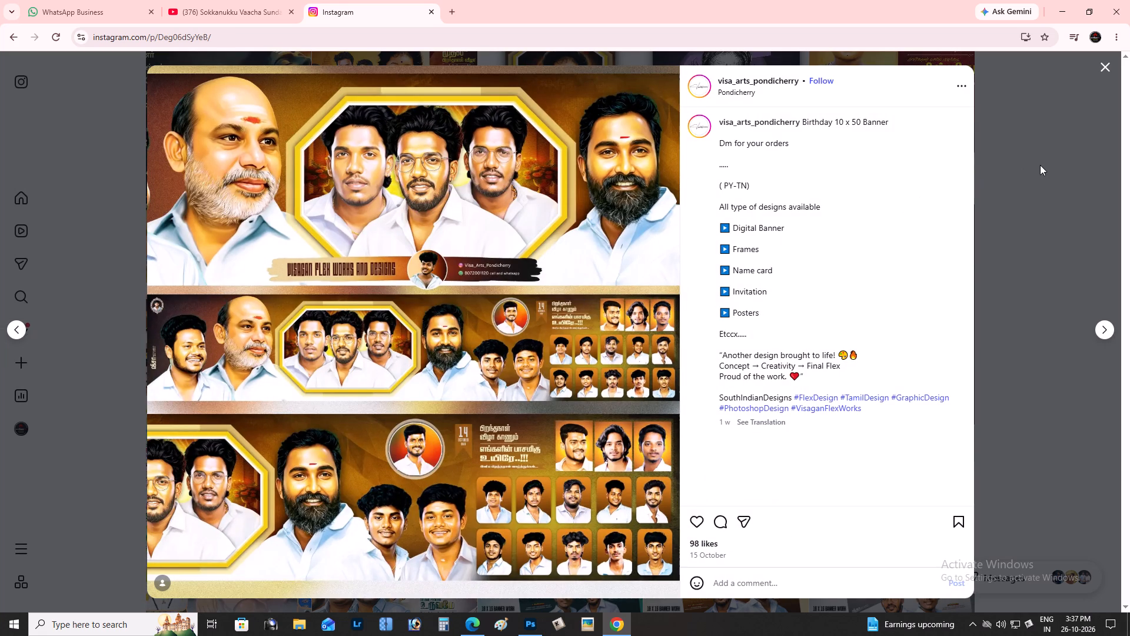
pyautogui.click(1040, 165)
pyautogui.click(1110, 64)
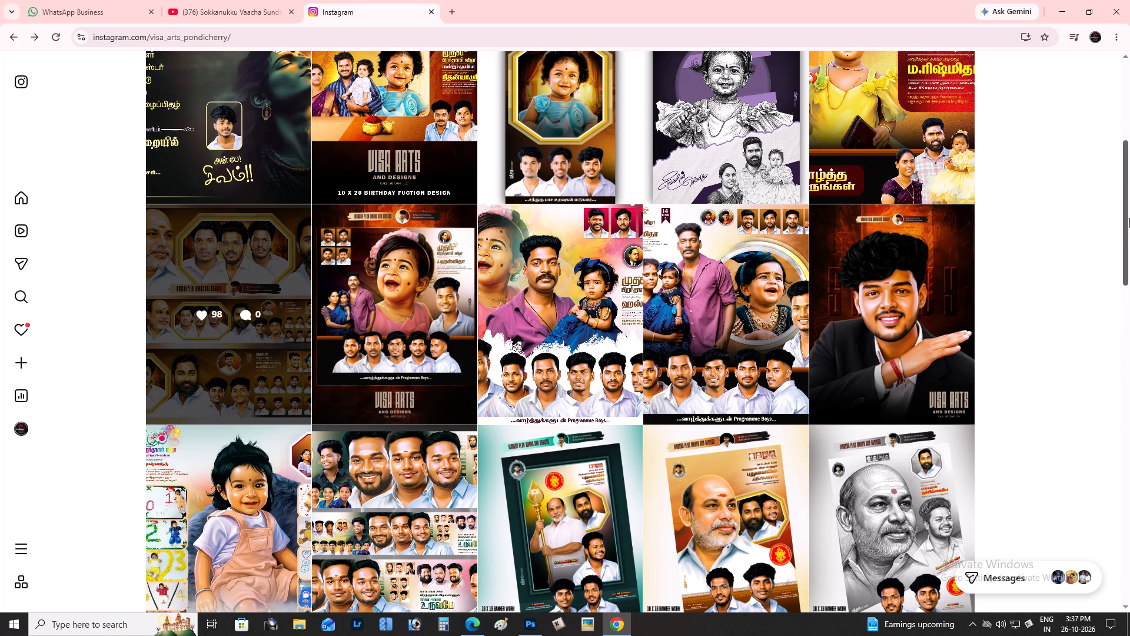
pyautogui.moveTo(1129, 215); pyautogui.dragTo(1129, 376)
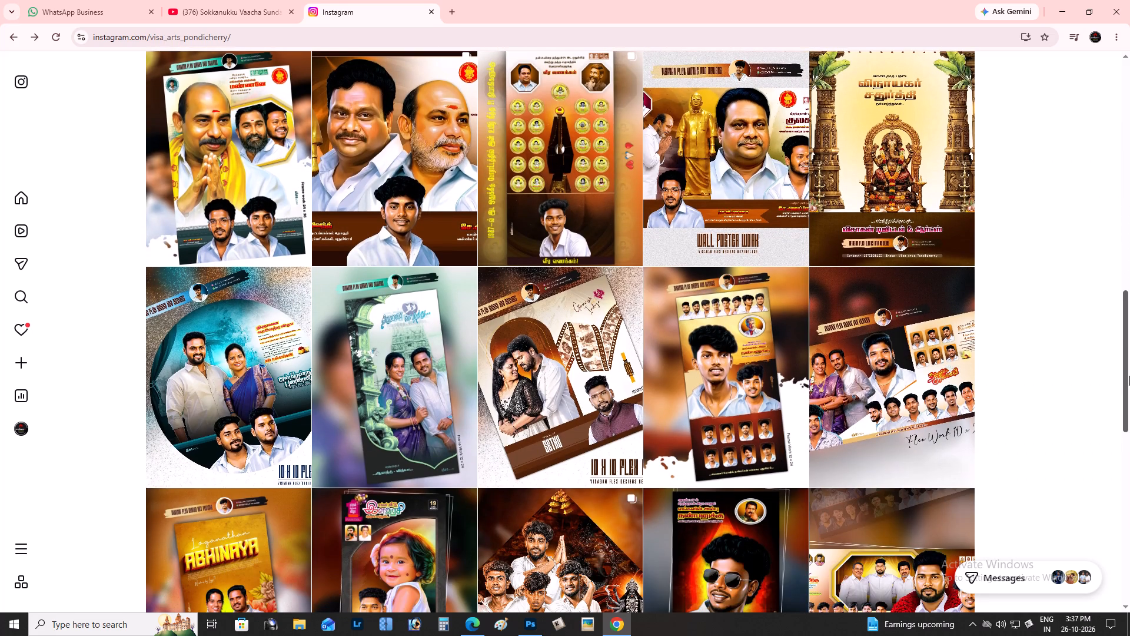
pyautogui.moveTo(1129, 376); pyautogui.dragTo(1125, 352)
pyautogui.click(436, 293)
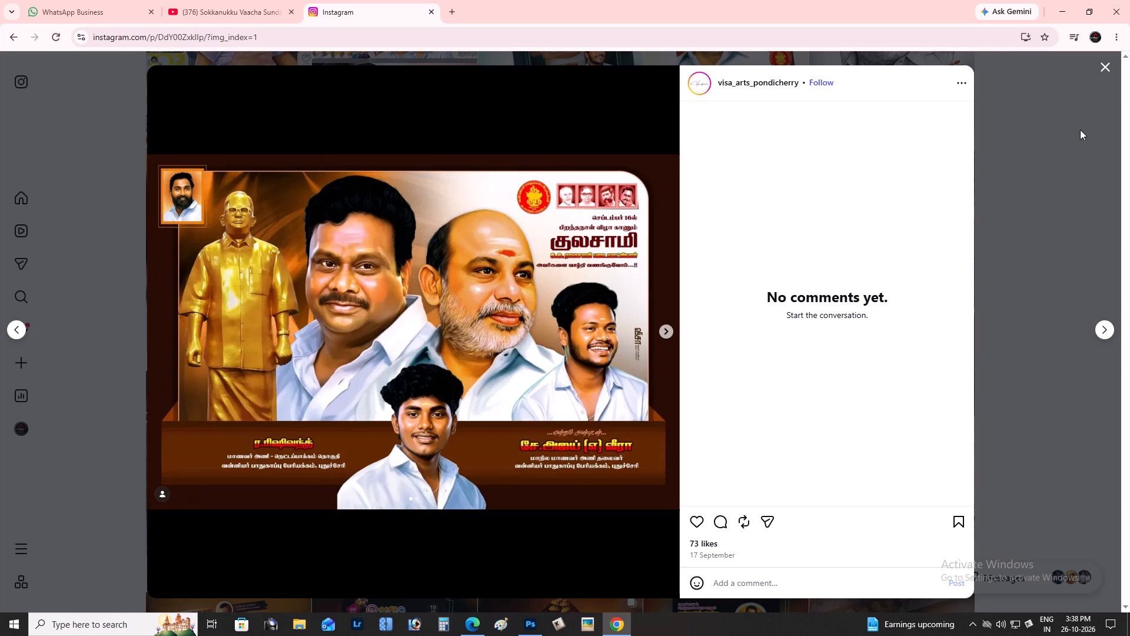
pyautogui.click(1042, 129)
pyautogui.moveTo(1129, 294); pyautogui.dragTo(1129, 334)
pyautogui.click(862, 335)
pyautogui.click(1099, 218)
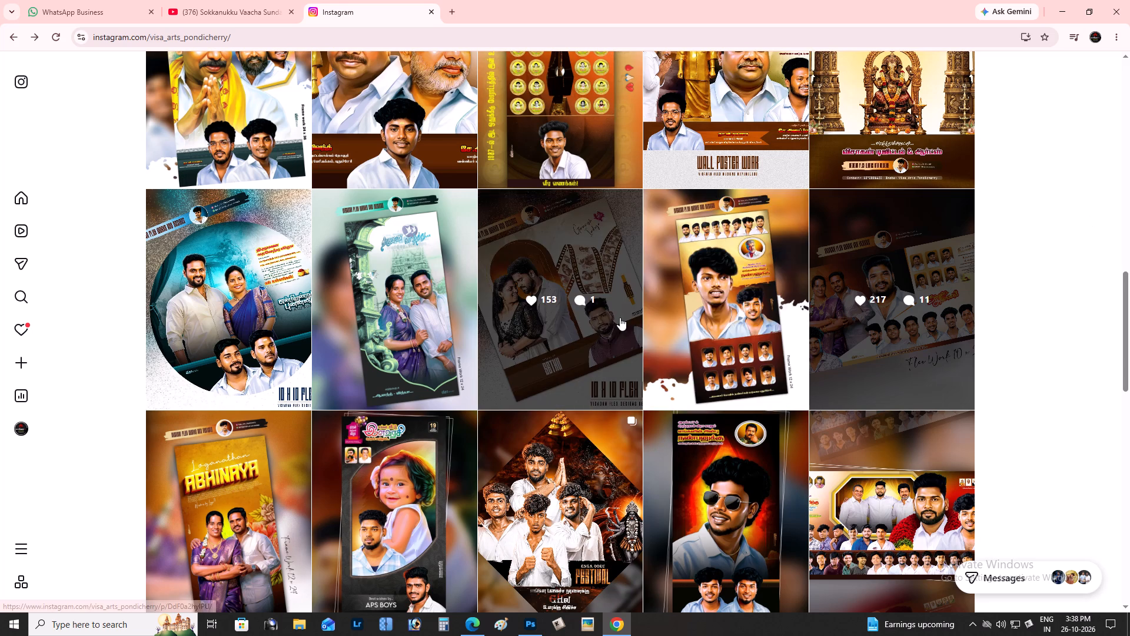
pyautogui.click(607, 319)
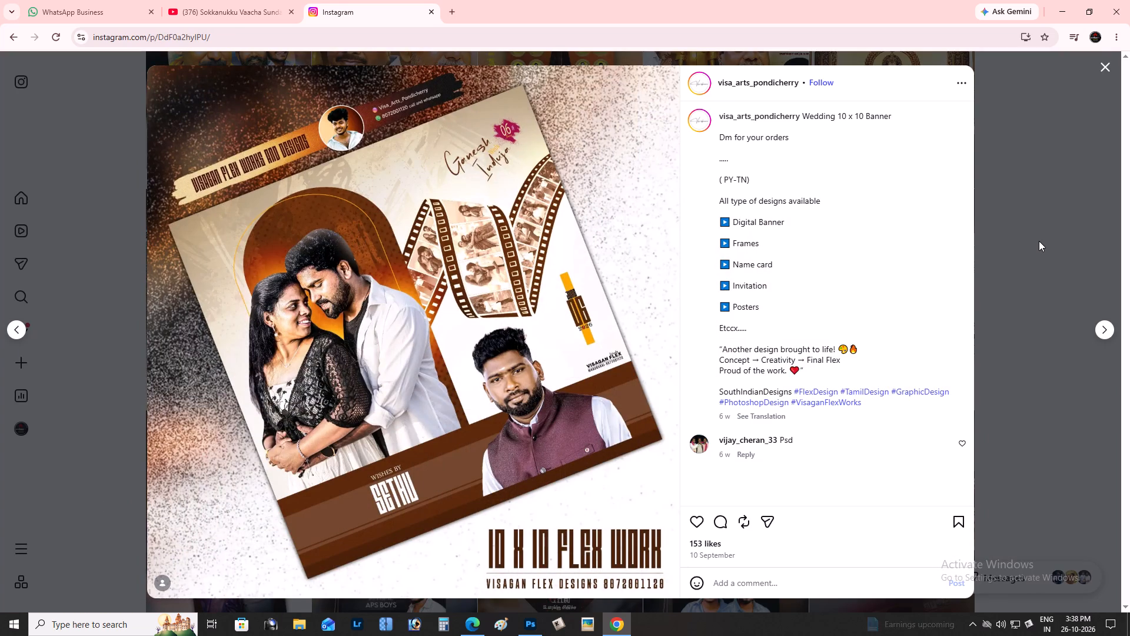
pyautogui.click(1039, 241)
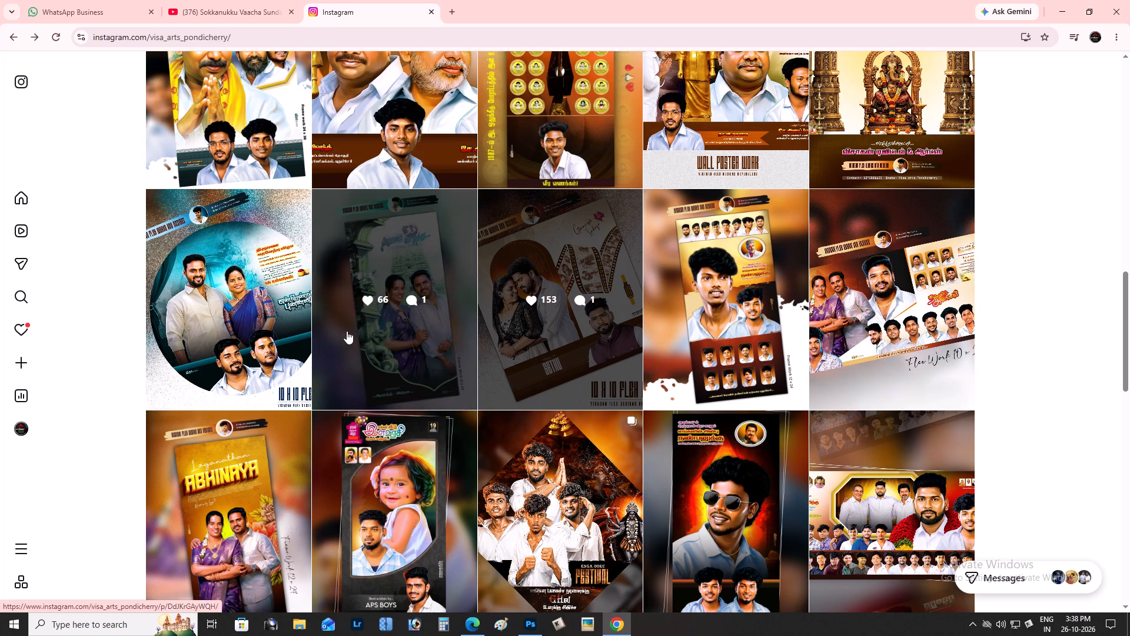
pyautogui.click(296, 309)
pyautogui.click(1065, 193)
# Examine the profile's older group layouts: the 20 x 20 wedding banner, 04 June birthday poster, 21 May birthday banner and Amma Kovil Thiruvizha banner.
pyautogui.scroll(-1, 654, 420)
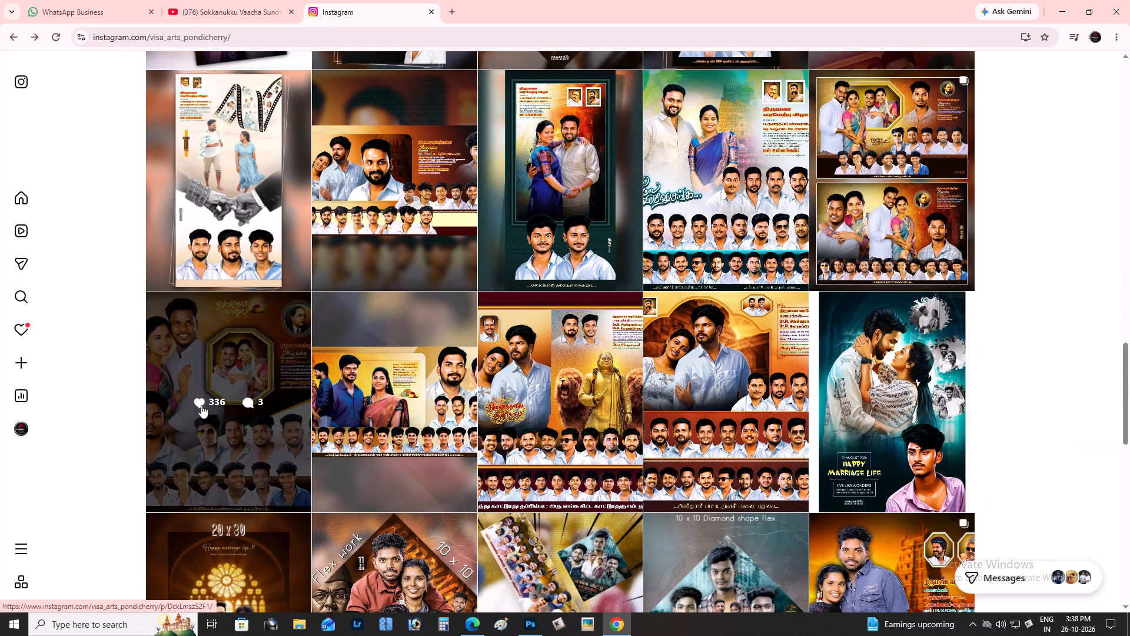
pyautogui.click(200, 405)
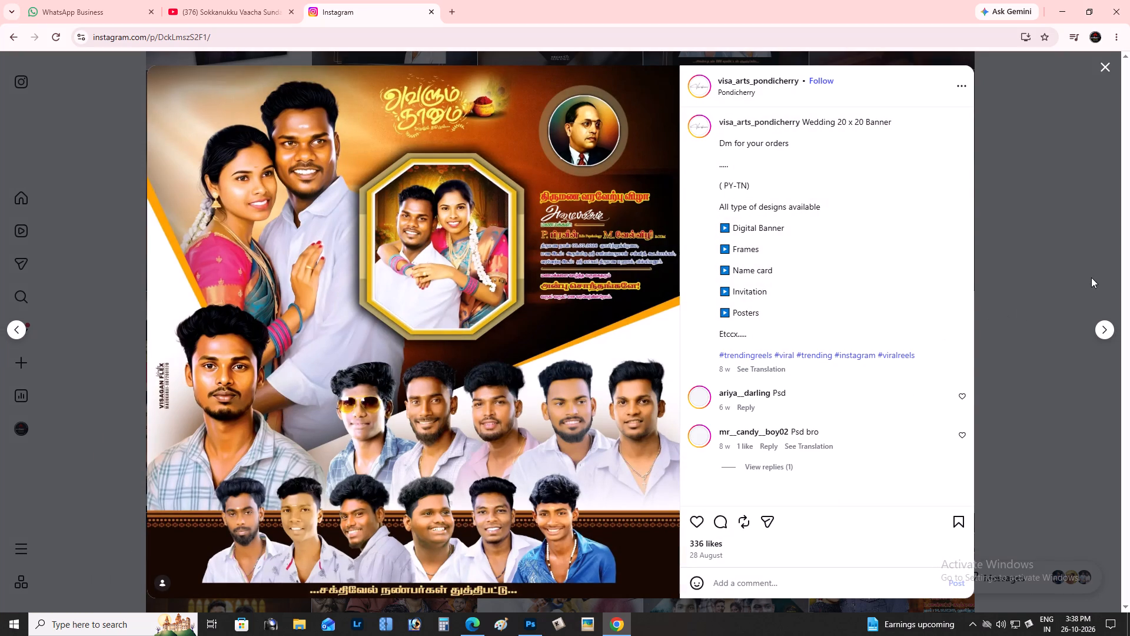
pyautogui.click(1091, 277)
pyautogui.scroll(-1, 1005, 387)
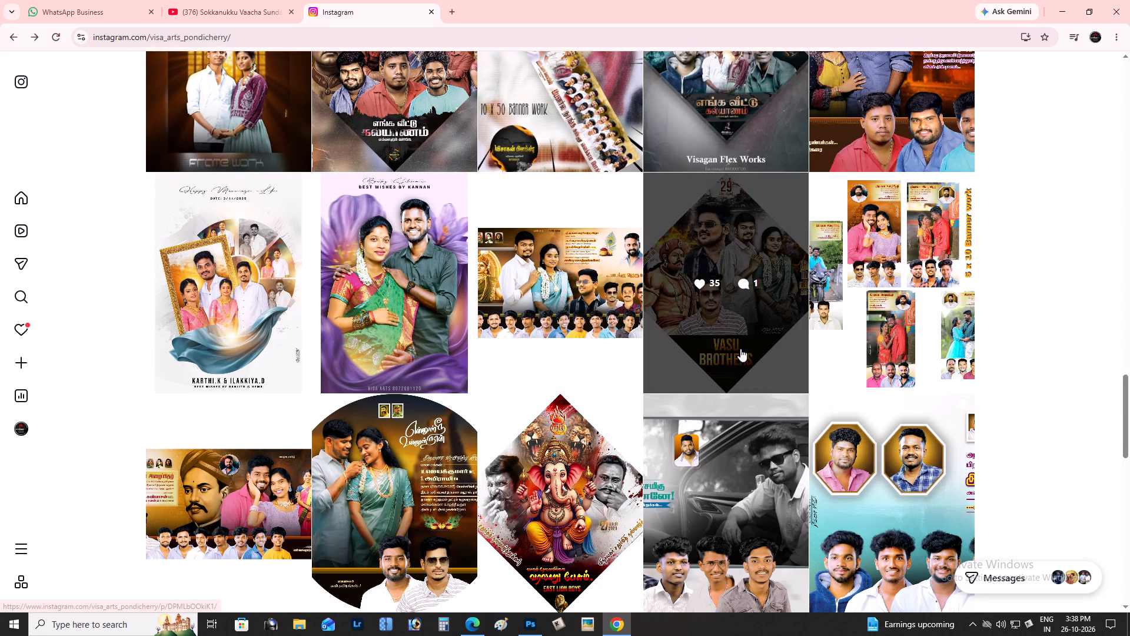
pyautogui.scroll(-1, 727, 413)
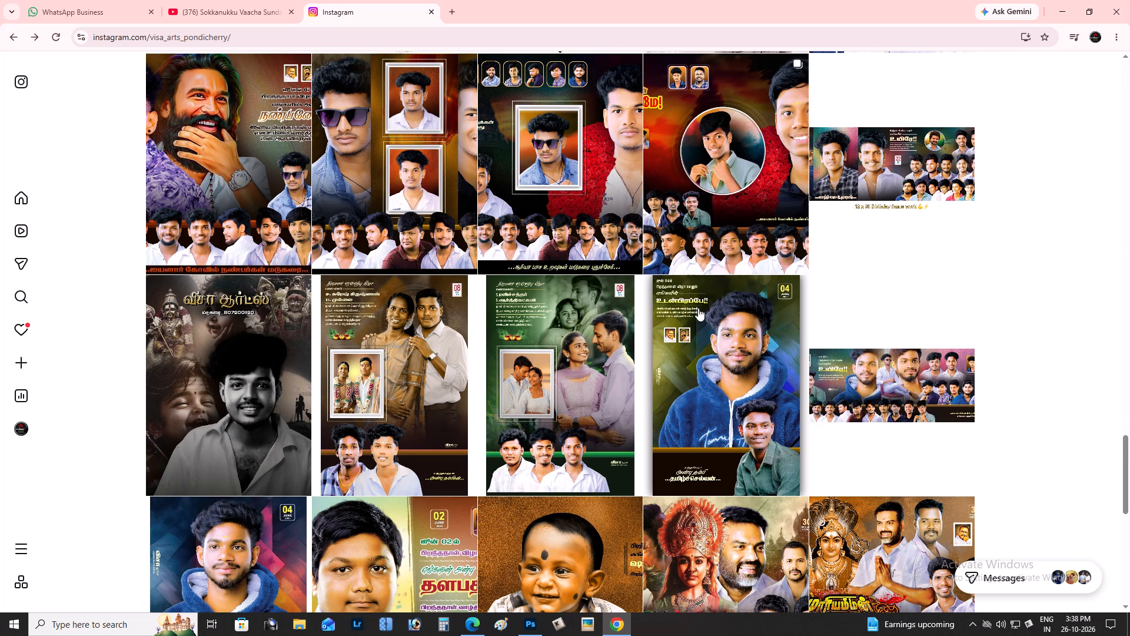
pyautogui.click(738, 325)
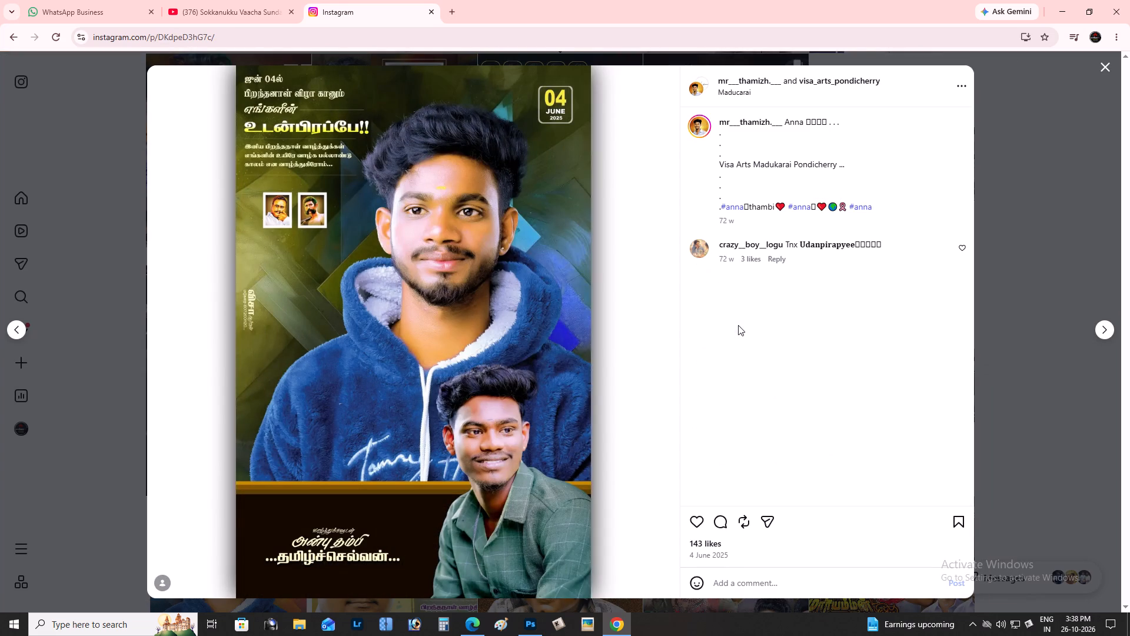
pyautogui.click(1076, 217)
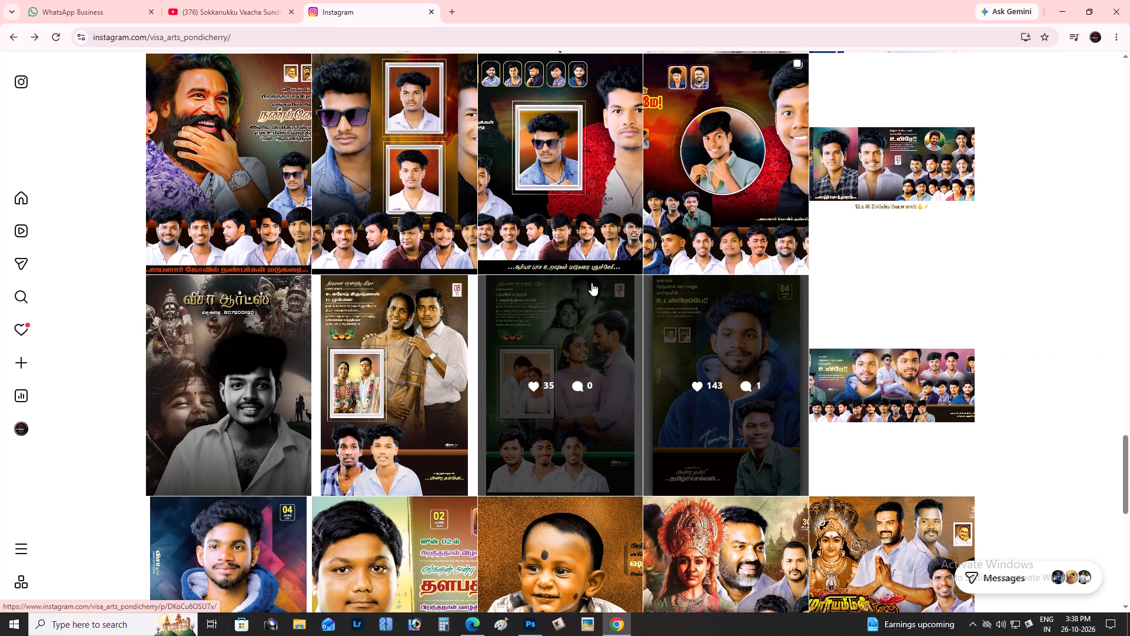
pyautogui.scroll(-2, 591, 284)
pyautogui.click(355, 257)
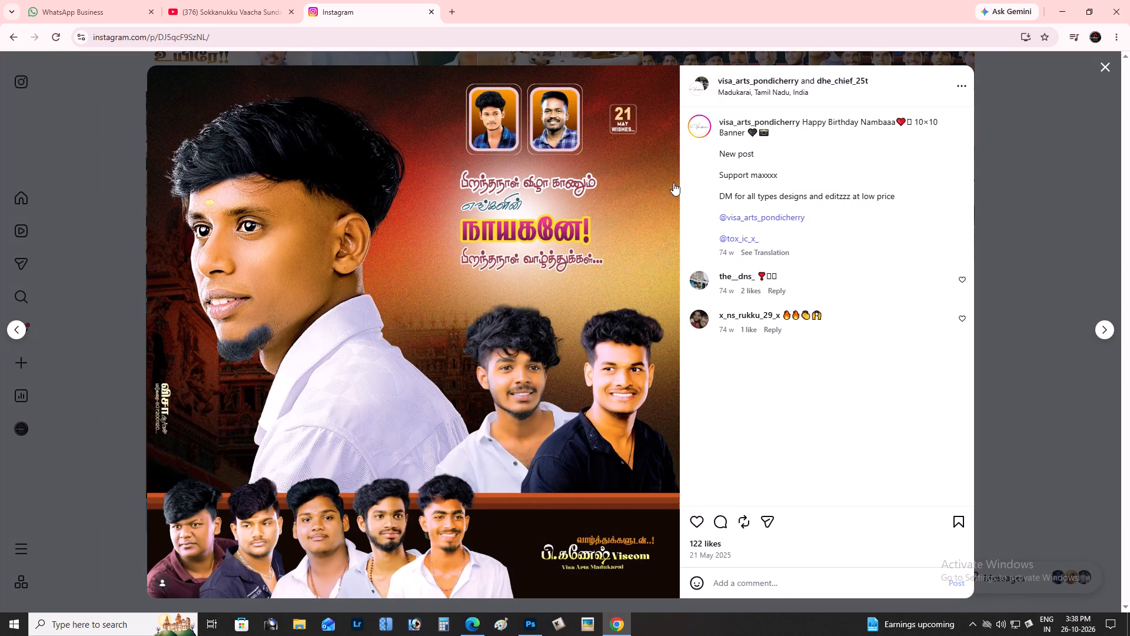
pyautogui.click(1011, 228)
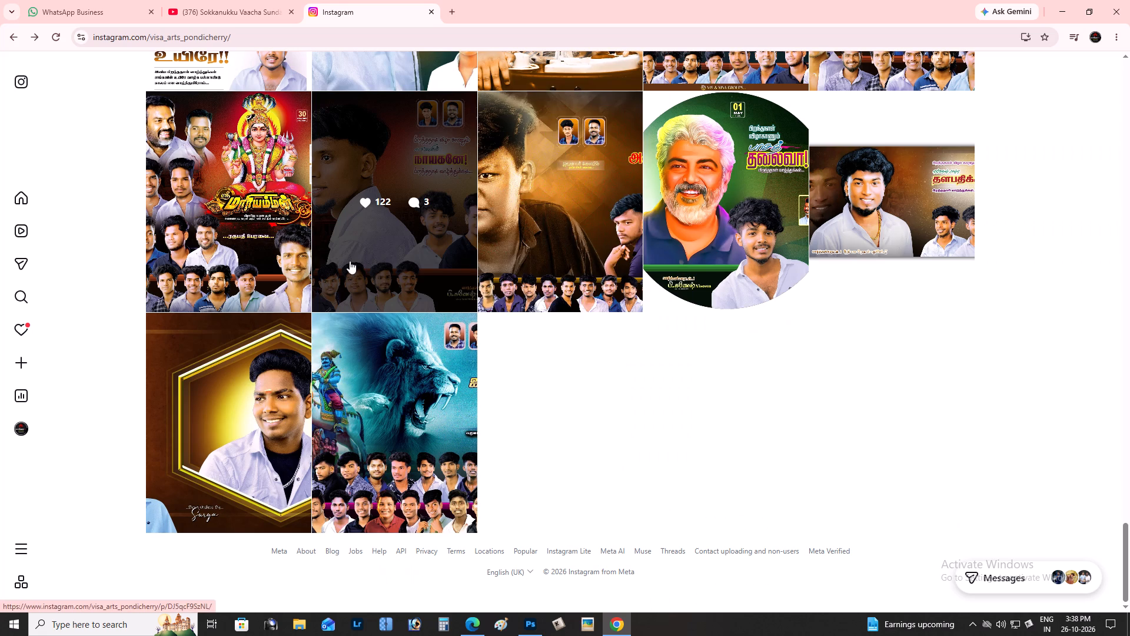
pyautogui.click(261, 222)
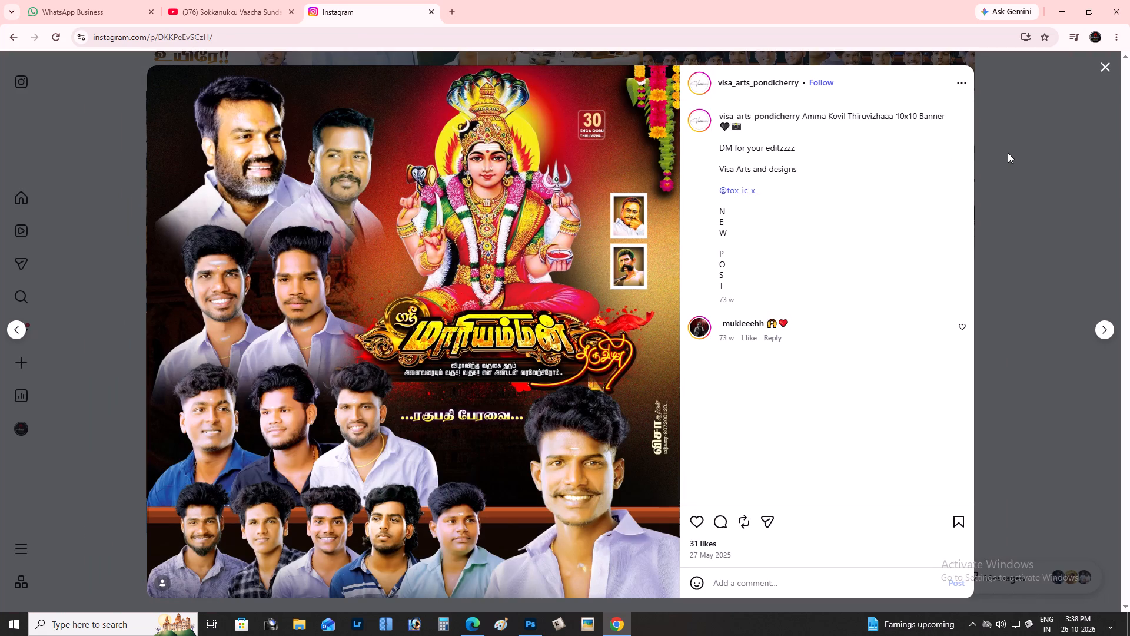
pyautogui.click(1008, 153)
# Examine the profile's oldest posts: the two 12 x 24 birthday designs and the 10 x 20 Thiruvizha banner.
pyautogui.click(942, 167)
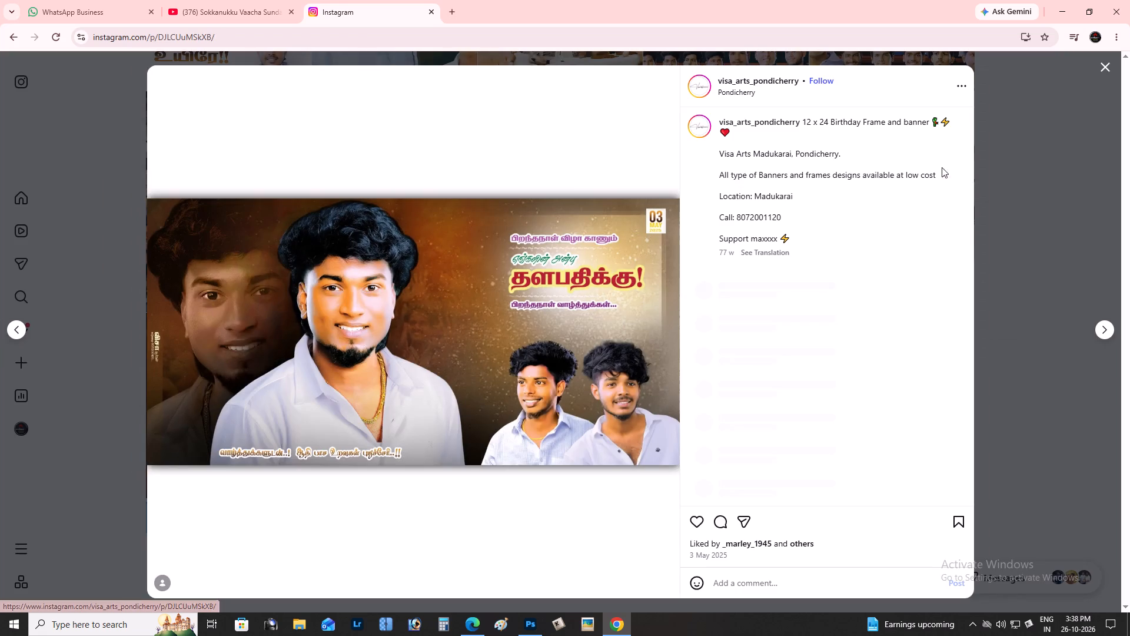
pyautogui.click(1050, 170)
pyautogui.scroll(-3, 456, 277)
pyautogui.click(252, 403)
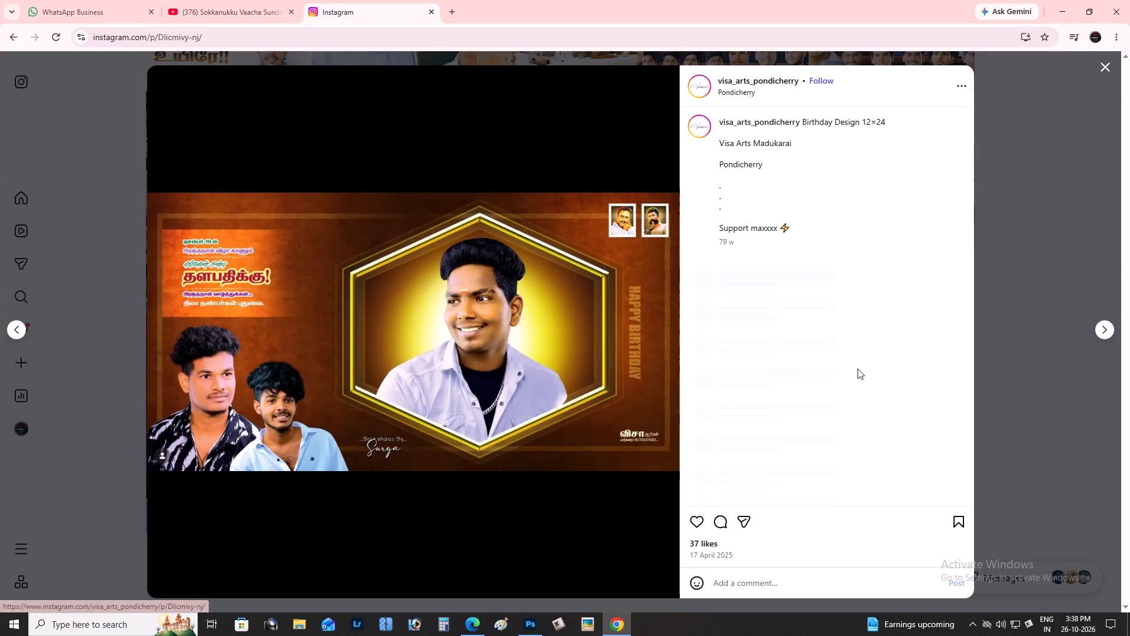
pyautogui.click(1023, 298)
pyautogui.click(363, 502)
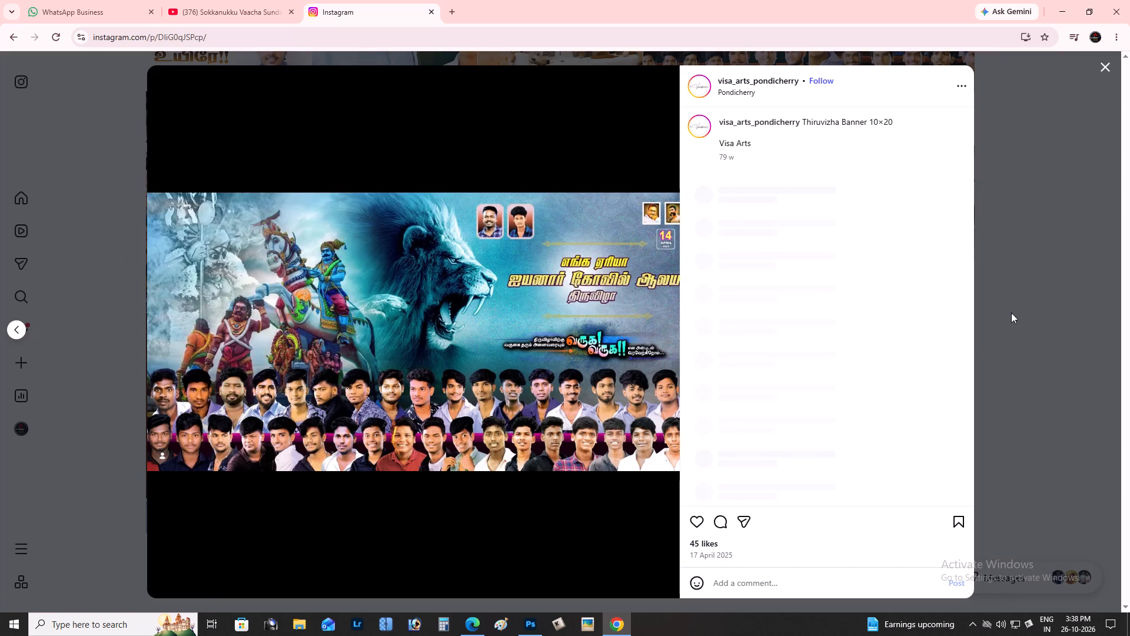
pyautogui.click(1041, 248)
pyautogui.scroll(13, 739, 303)
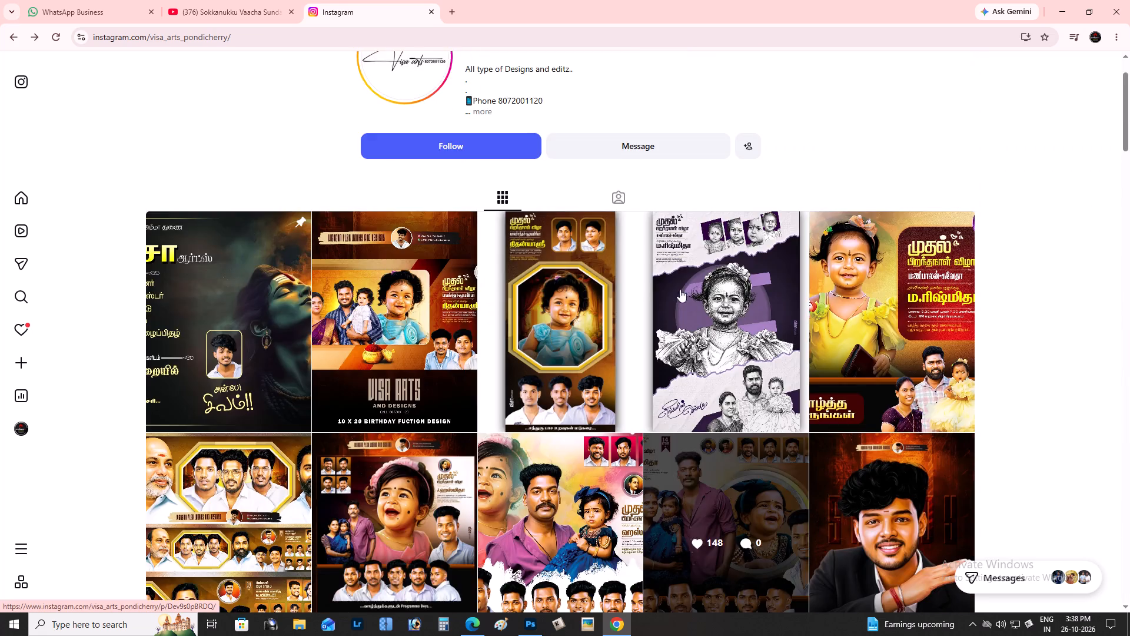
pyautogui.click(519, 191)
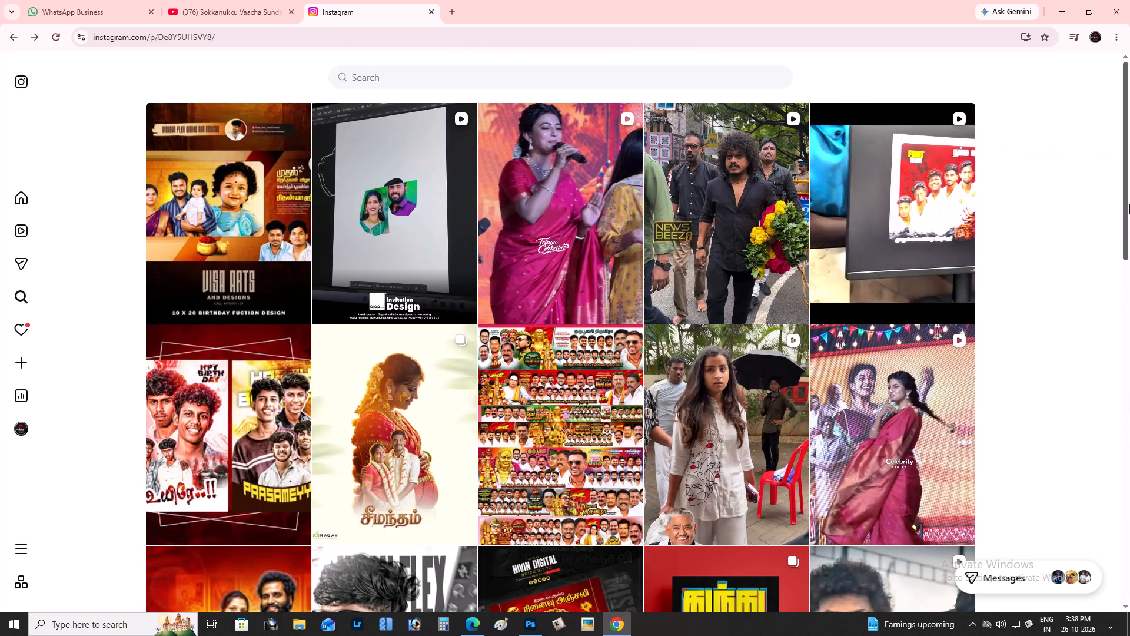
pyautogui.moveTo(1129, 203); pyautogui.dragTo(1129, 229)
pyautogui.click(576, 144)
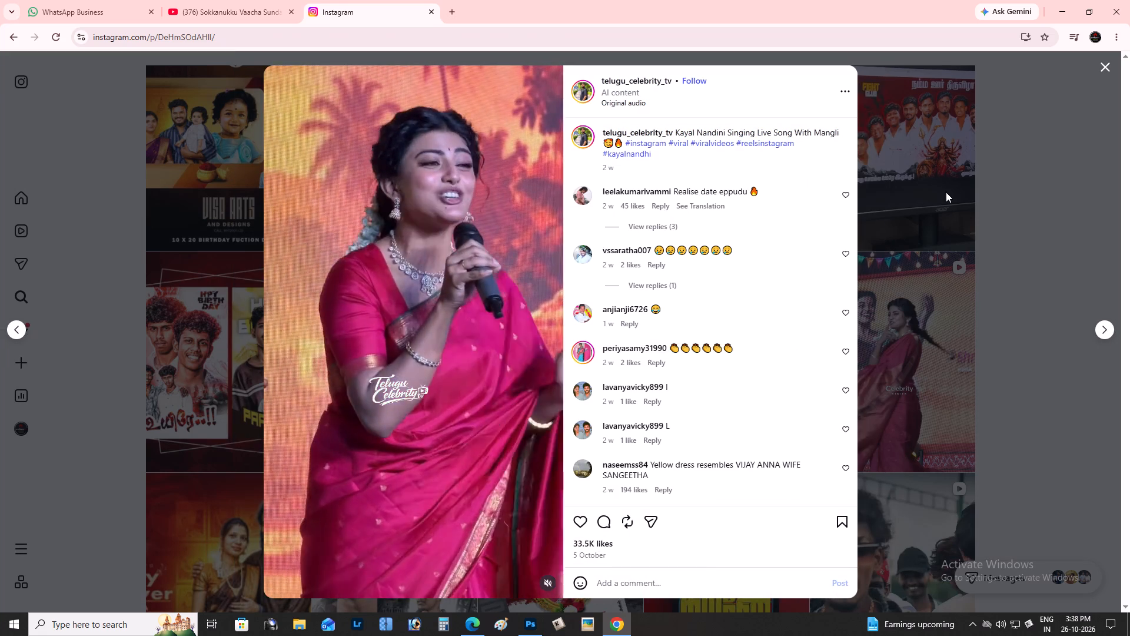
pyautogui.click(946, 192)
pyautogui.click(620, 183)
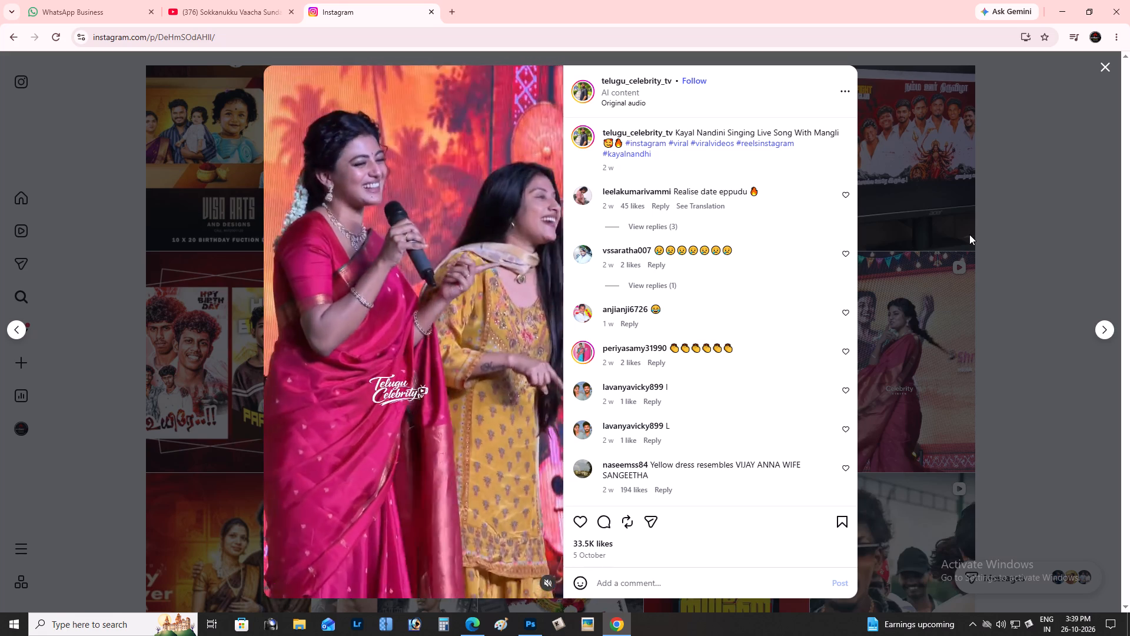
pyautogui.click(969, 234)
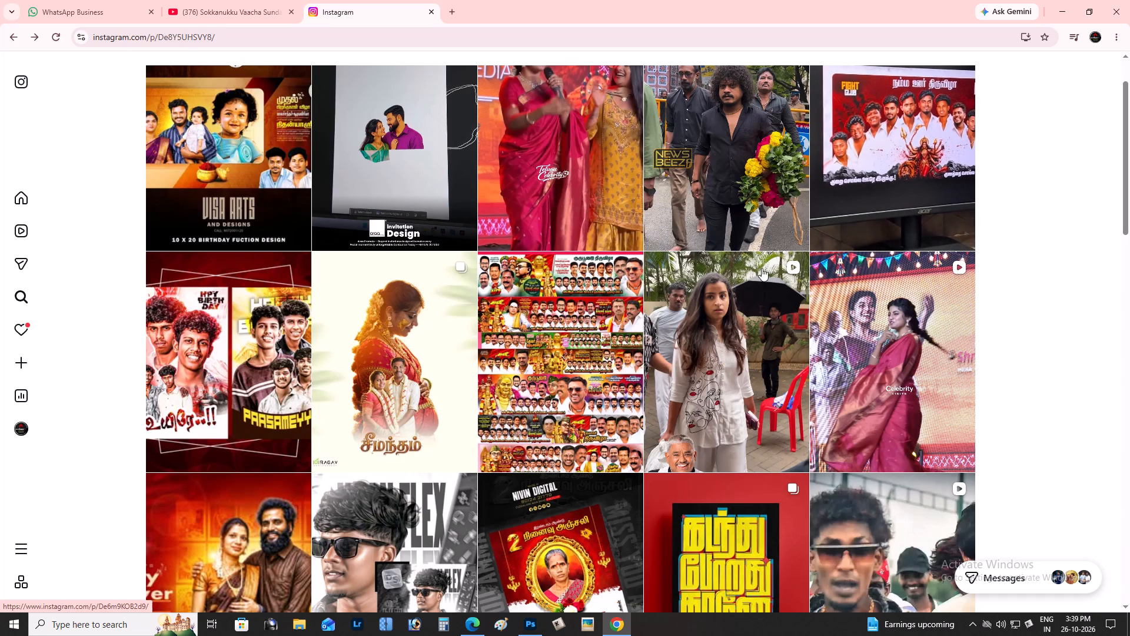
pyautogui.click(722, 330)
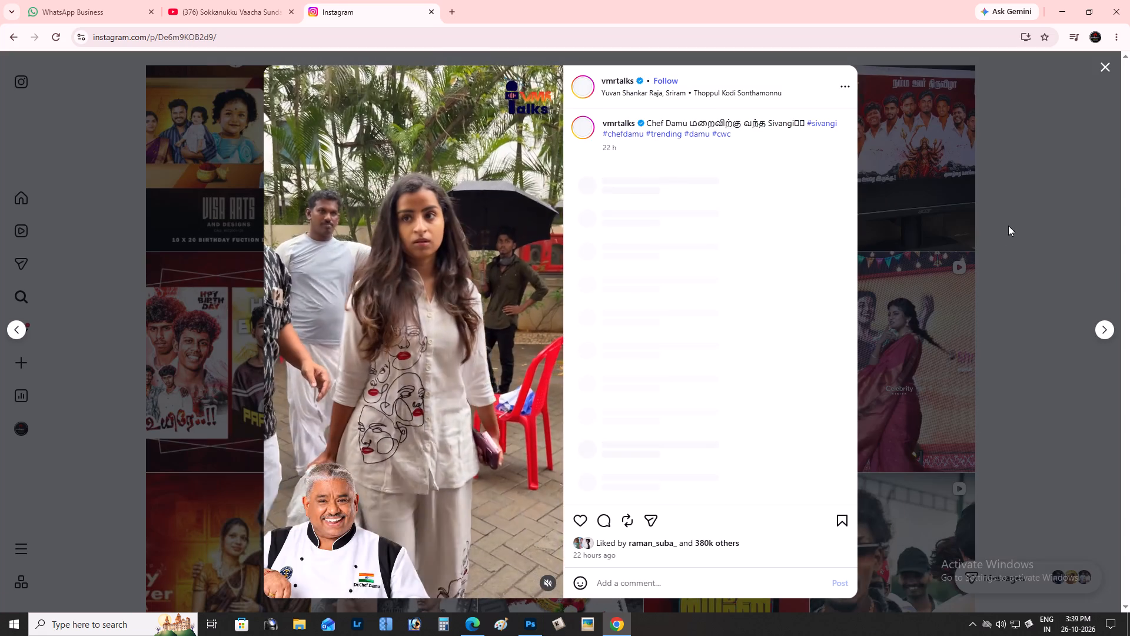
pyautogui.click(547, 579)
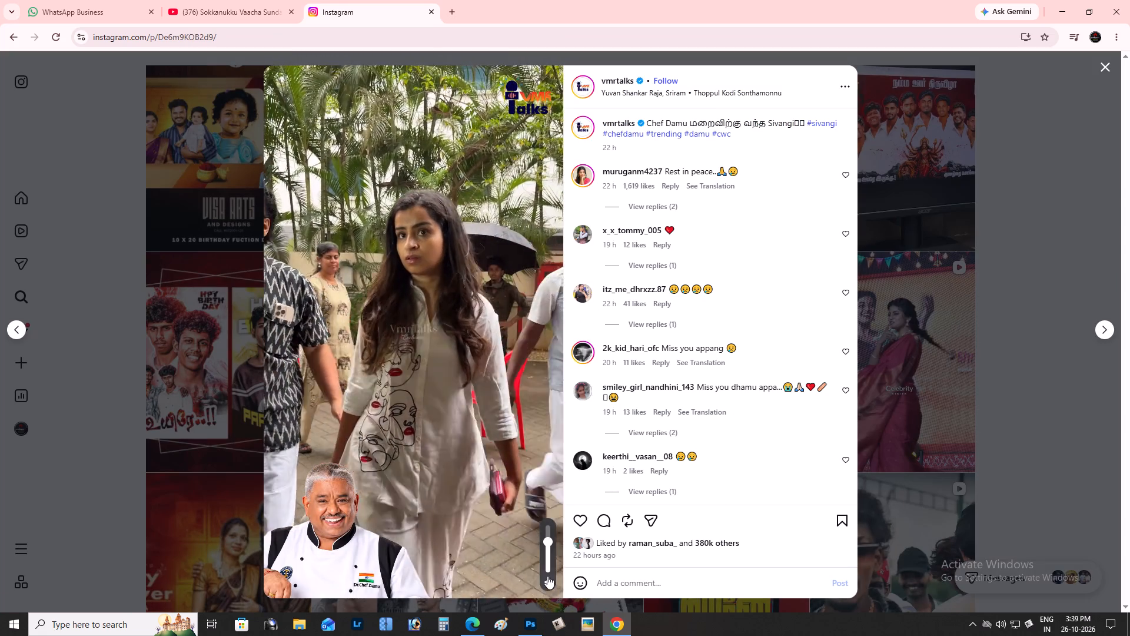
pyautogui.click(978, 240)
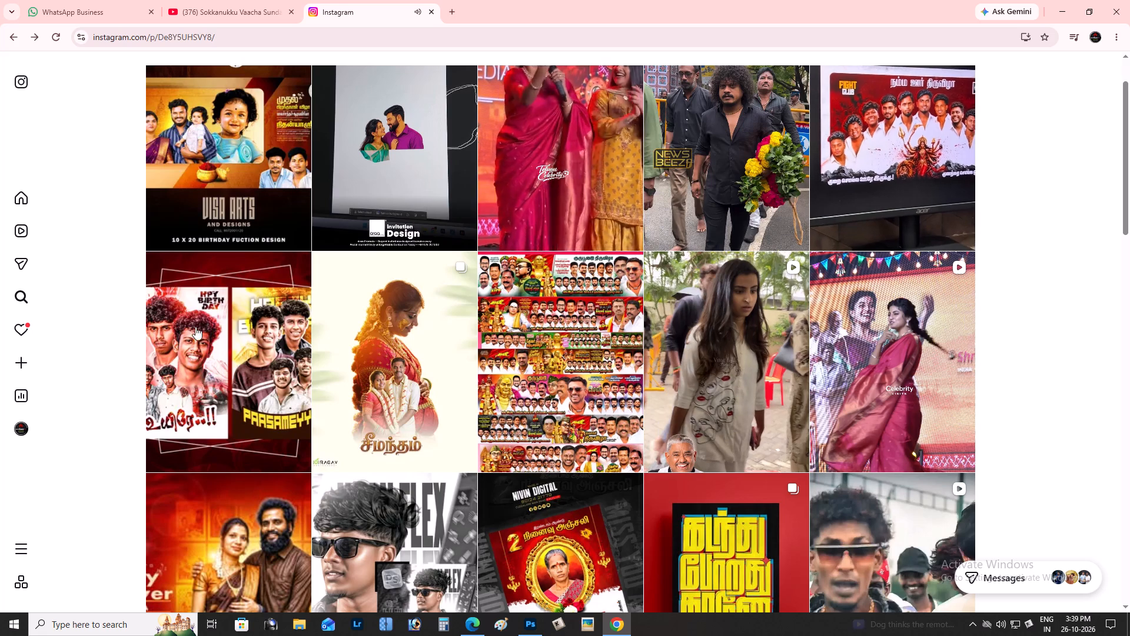
pyautogui.click(182, 351)
pyautogui.click(1065, 126)
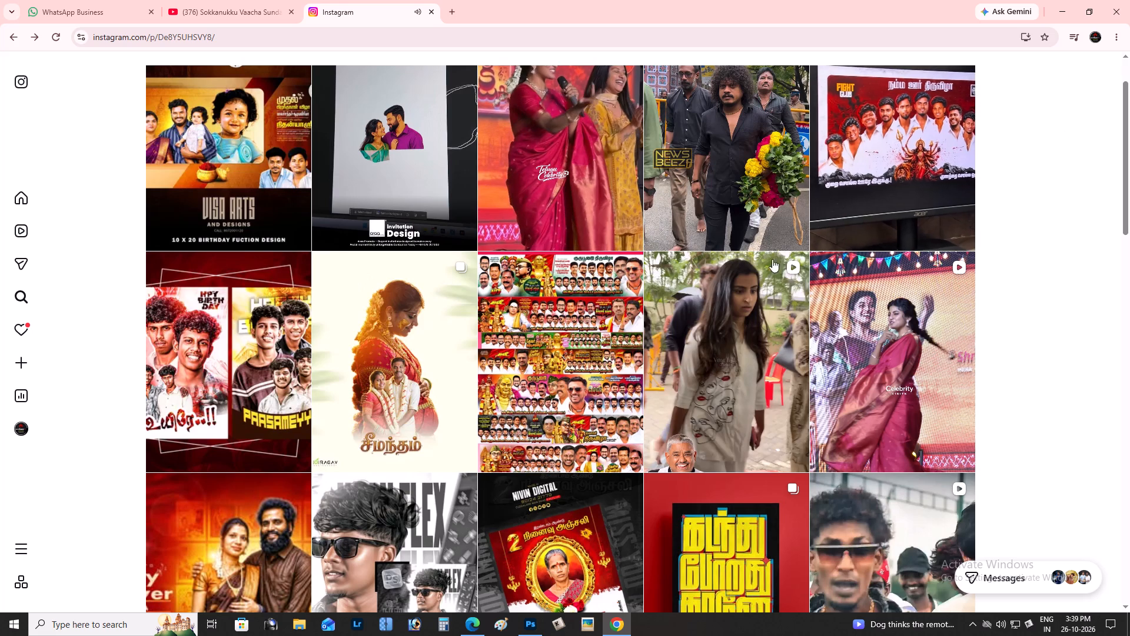
pyautogui.scroll(-1, 742, 408)
pyautogui.scroll(1, 740, 399)
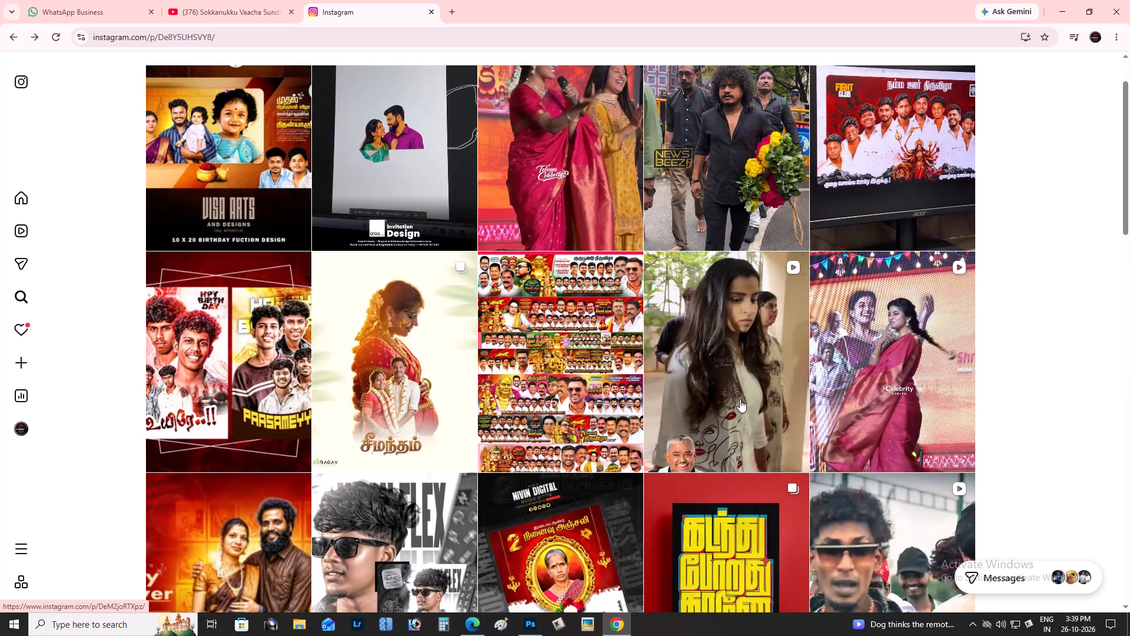
pyautogui.click(361, 559)
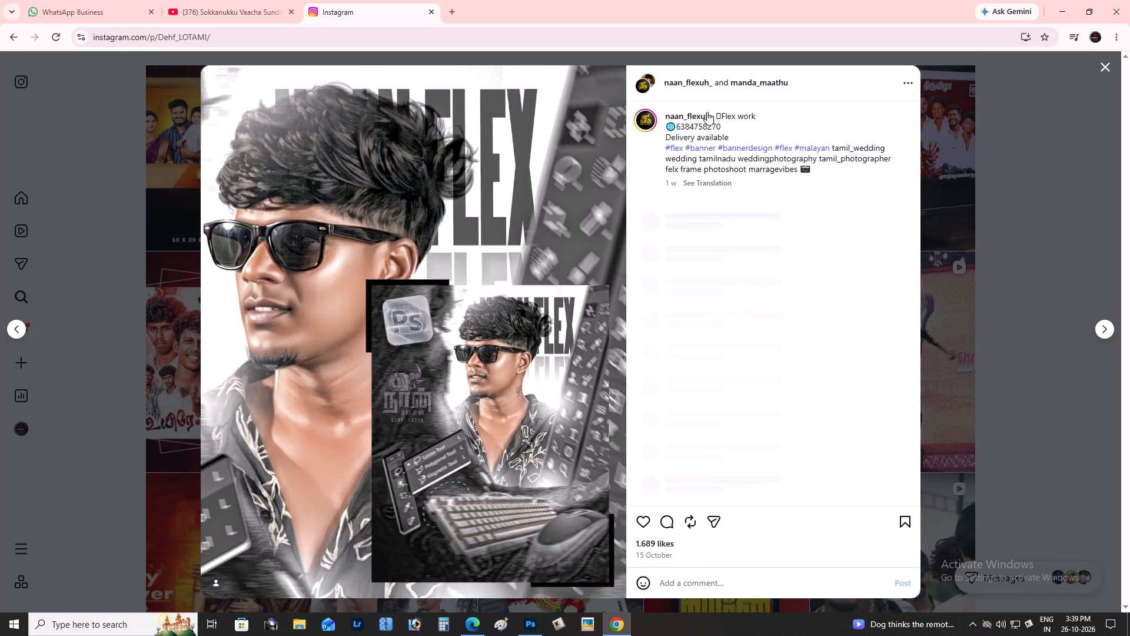
pyautogui.click(677, 83)
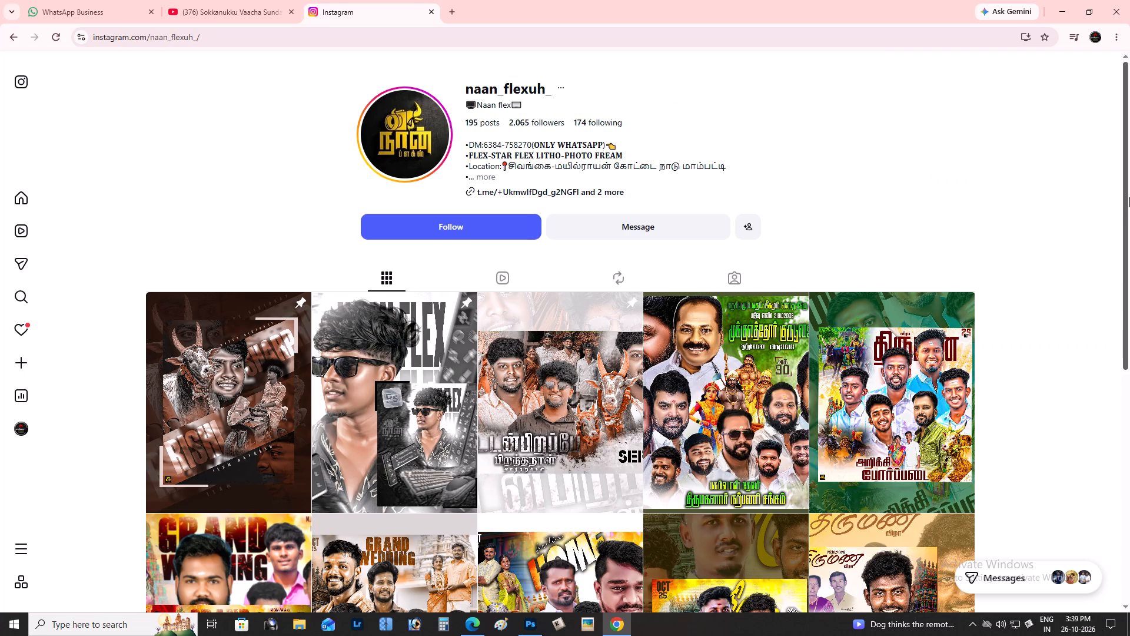
# Examine the naan_flexuh_ profile's recent wedding, Devar and group posters, including the diamond-shaped Wedding Power House design.
pyautogui.moveTo(1129, 196); pyautogui.dragTo(1129, 430)
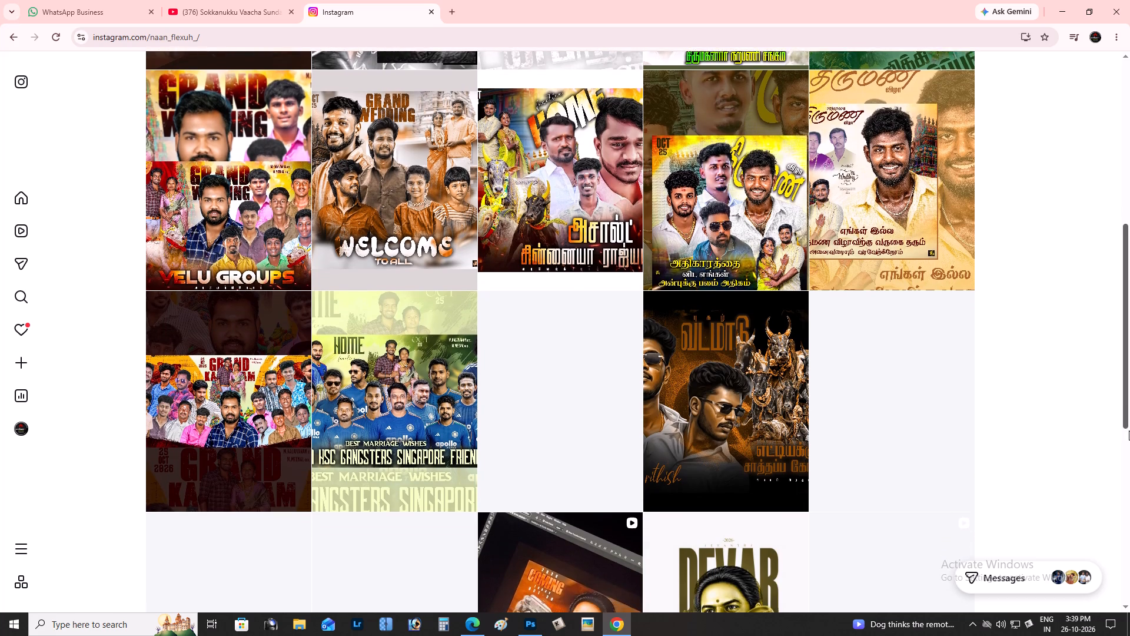
pyautogui.moveTo(1129, 430); pyautogui.dragTo(1123, 510)
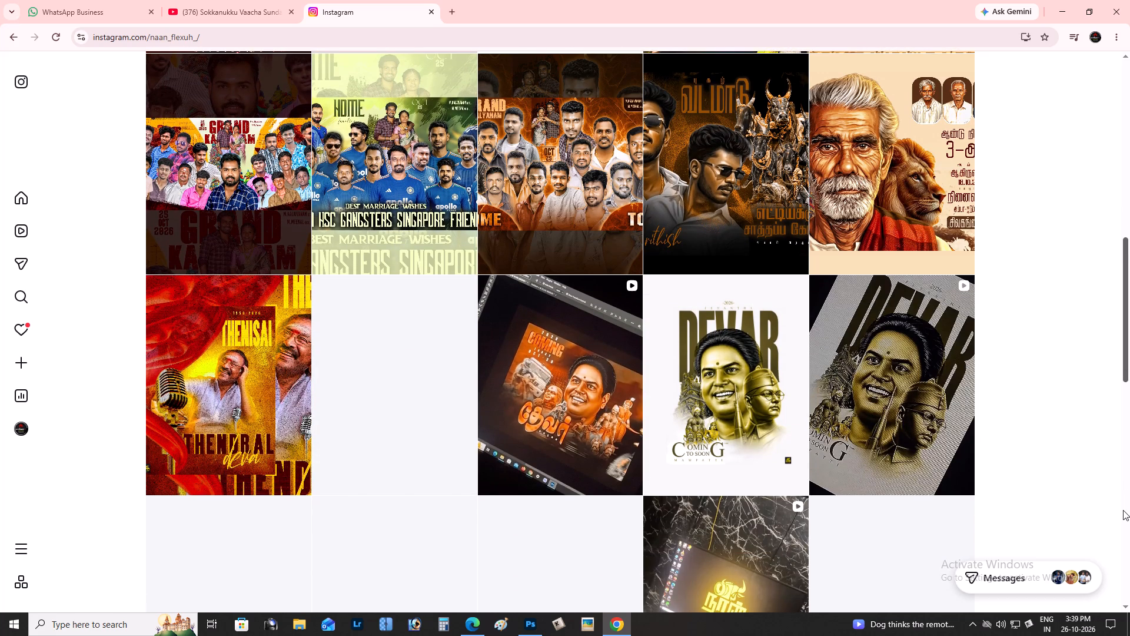
pyautogui.moveTo(1123, 510); pyautogui.dragTo(1129, 559)
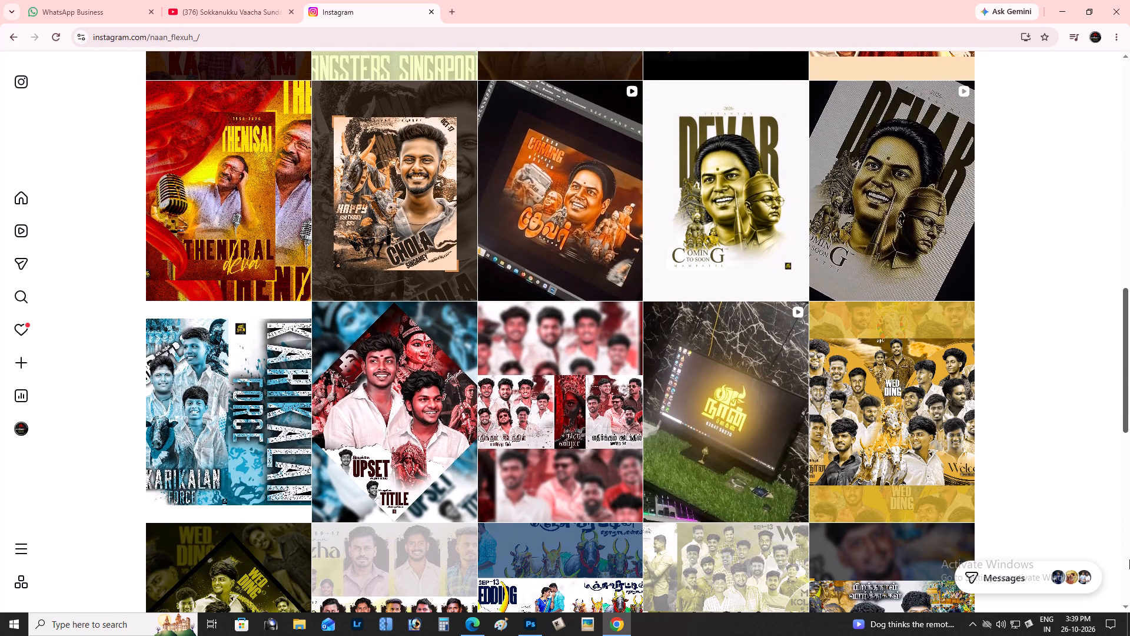
pyautogui.moveTo(1129, 559); pyautogui.dragTo(1129, 585)
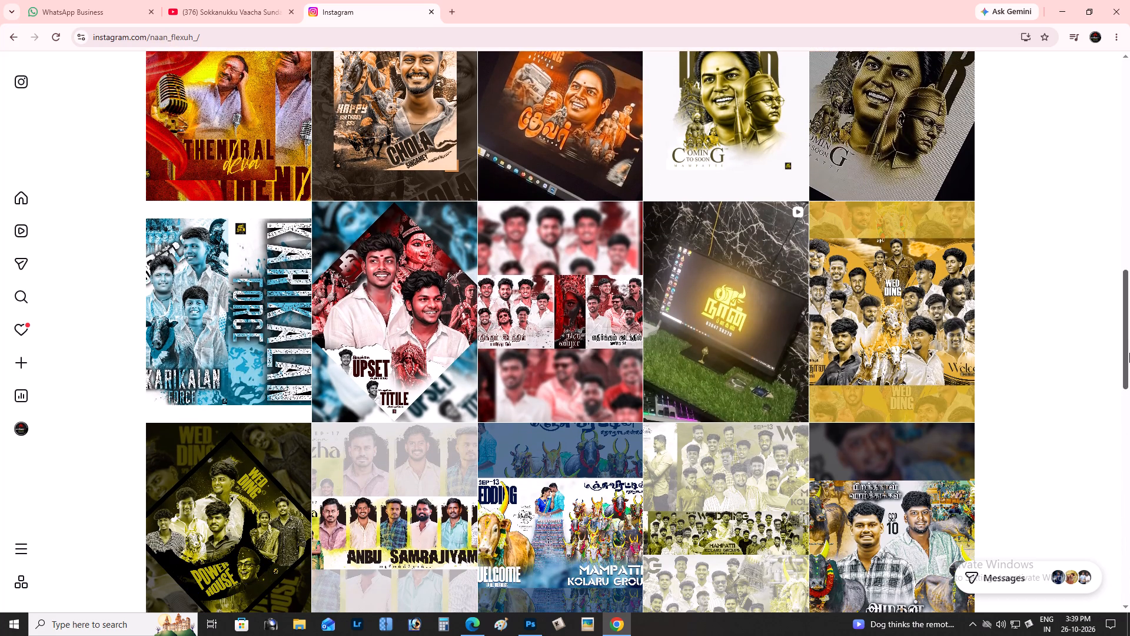
pyautogui.moveTo(1129, 306); pyautogui.dragTo(1129, 322)
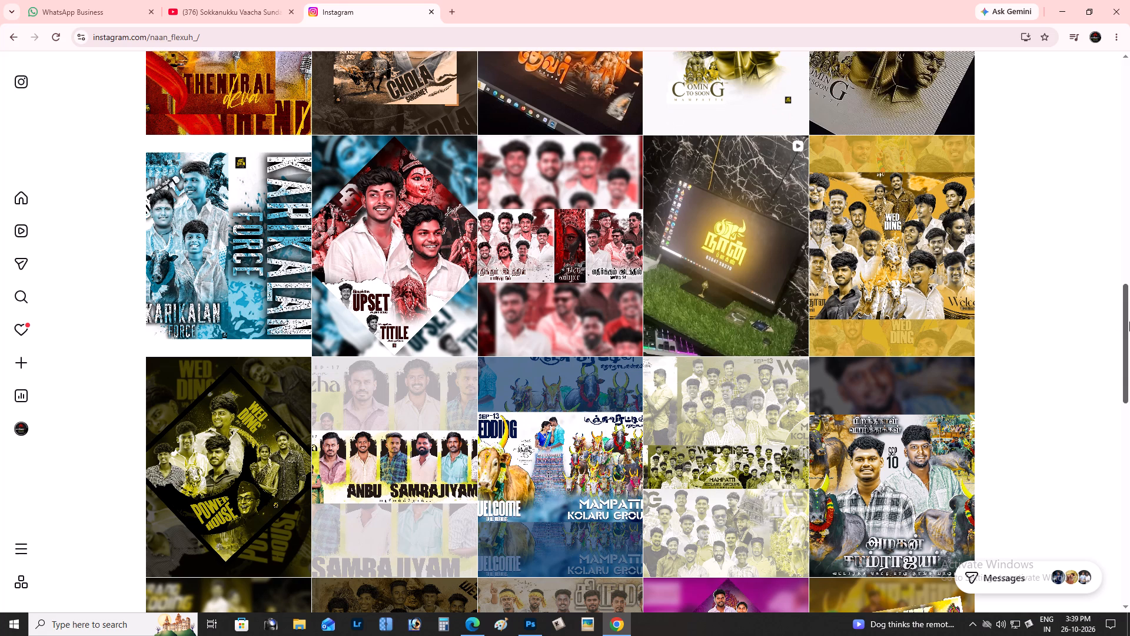
pyautogui.moveTo(1129, 322); pyautogui.dragTo(1129, 342)
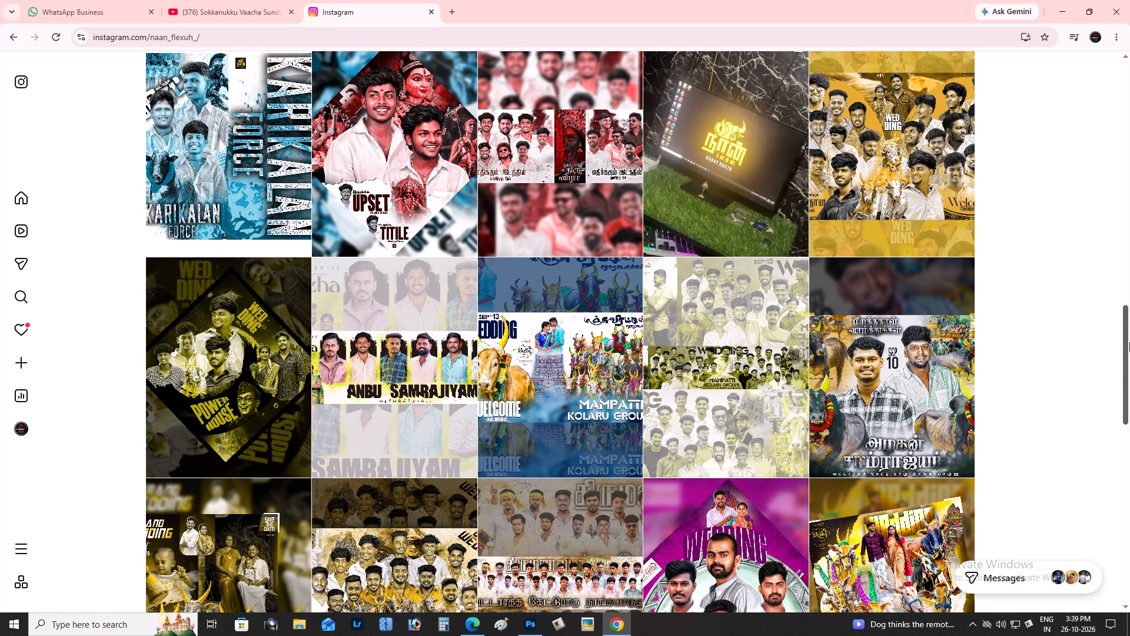
pyautogui.moveTo(1129, 342); pyautogui.dragTo(1129, 362)
pyautogui.click(211, 227)
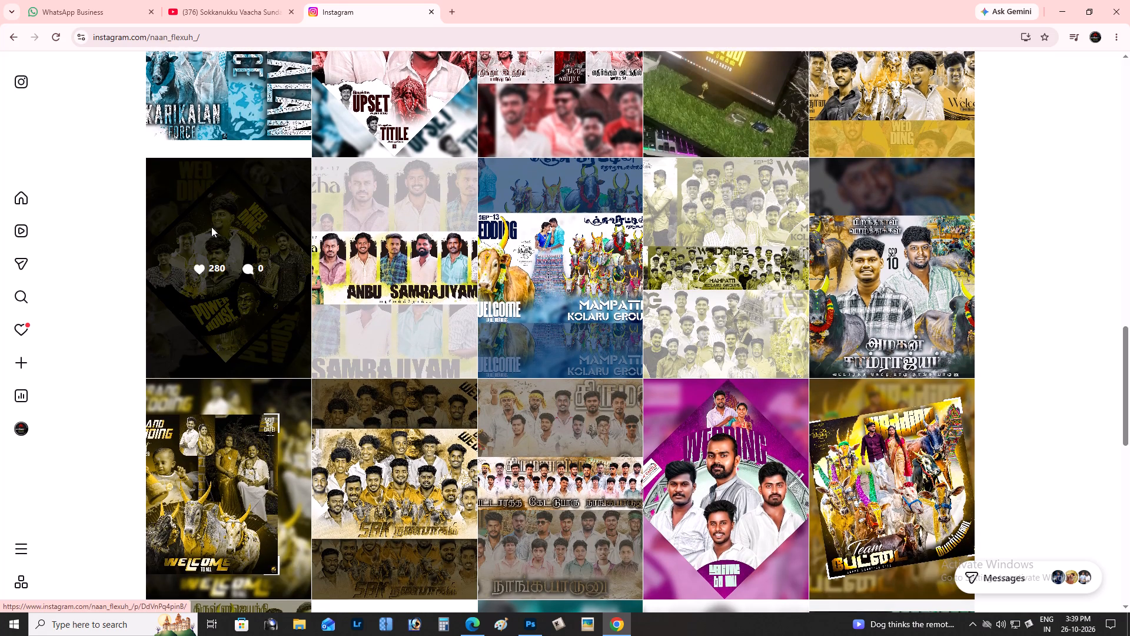
pyautogui.click(1055, 197)
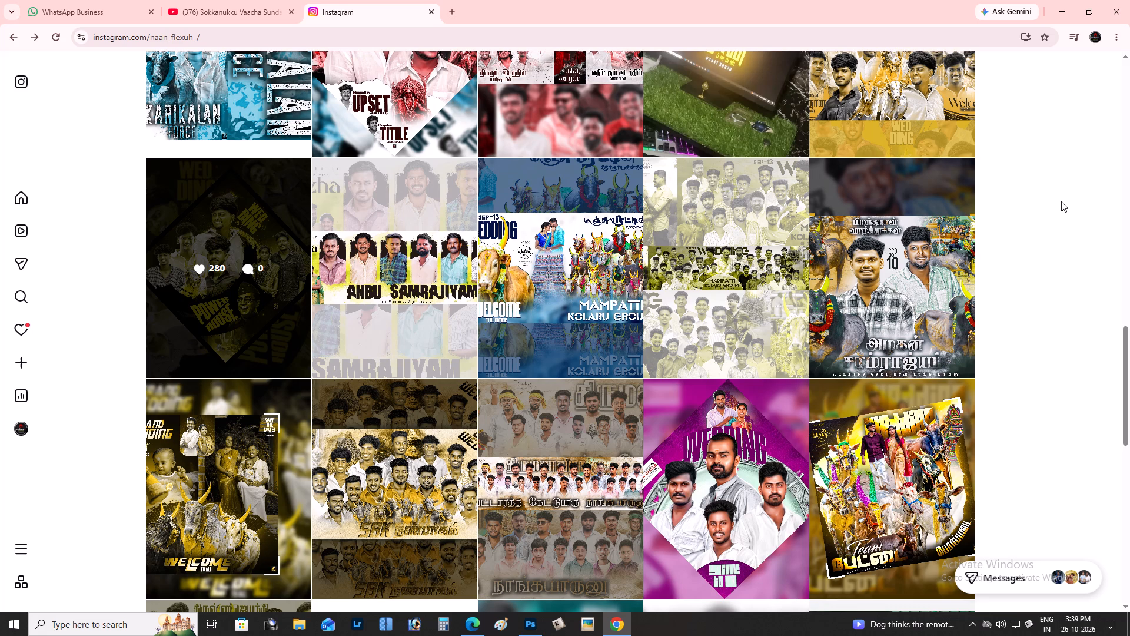
# Examine the naan_flexuh_ profile's older group wedding flex designs, including the Triple-M Spartans and Kalasam Teams posters.
pyautogui.moveTo(1129, 360); pyautogui.dragTo(1108, 429)
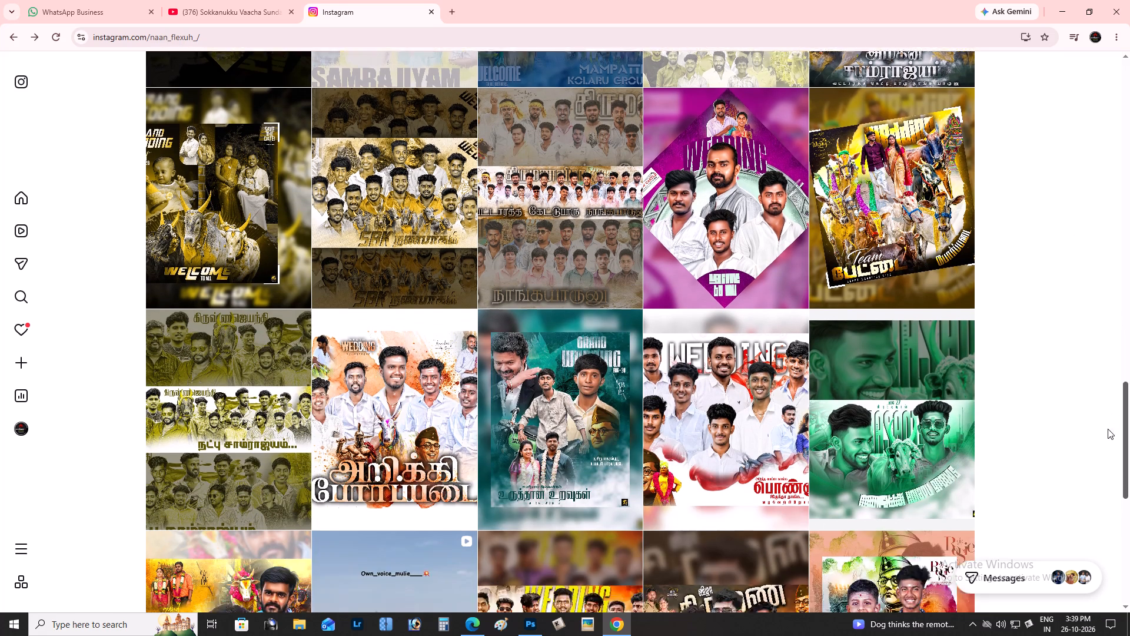
pyautogui.moveTo(1108, 429); pyautogui.dragTo(1106, 457)
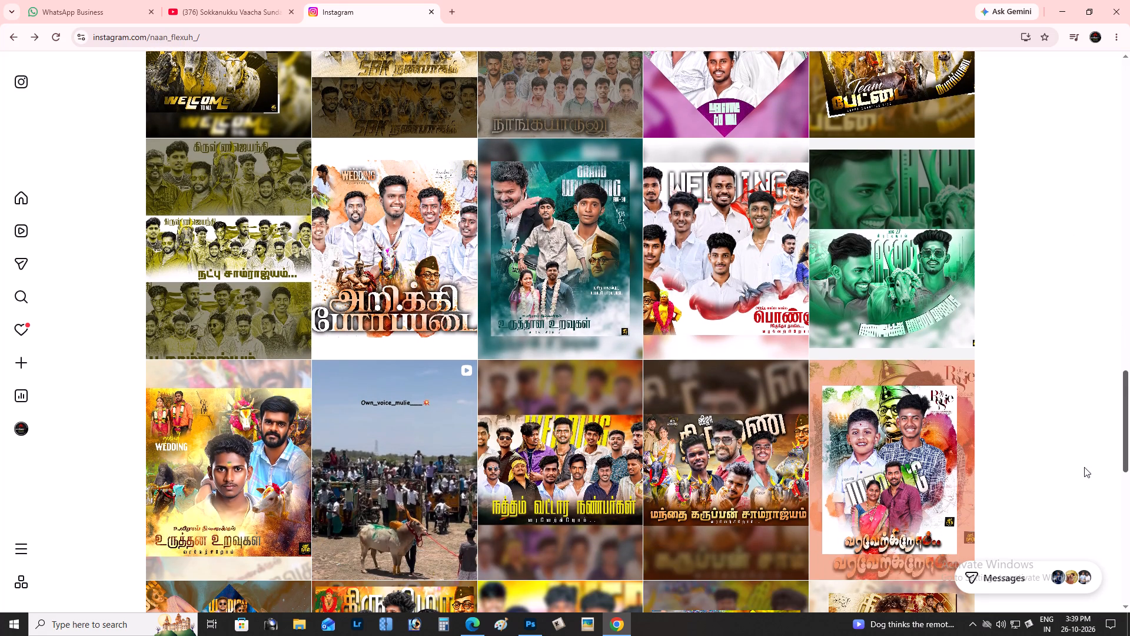
pyautogui.moveTo(1129, 399); pyautogui.dragTo(1125, 433)
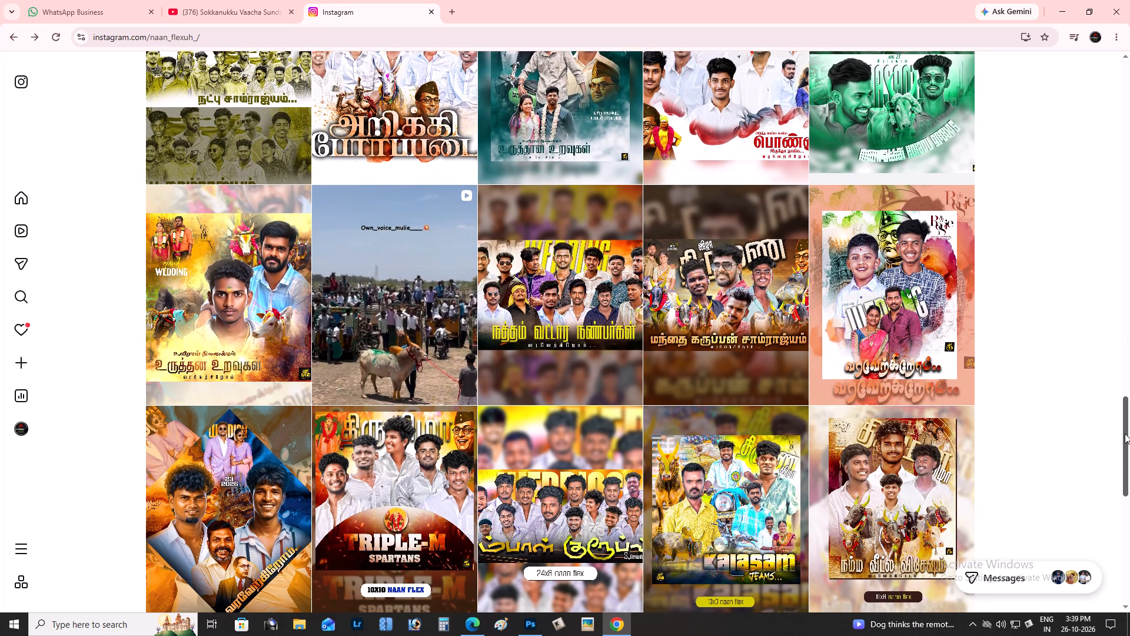
pyautogui.moveTo(1125, 433); pyautogui.dragTo(1074, 236)
pyautogui.moveTo(1044, 274); pyautogui.dragTo(991, 290)
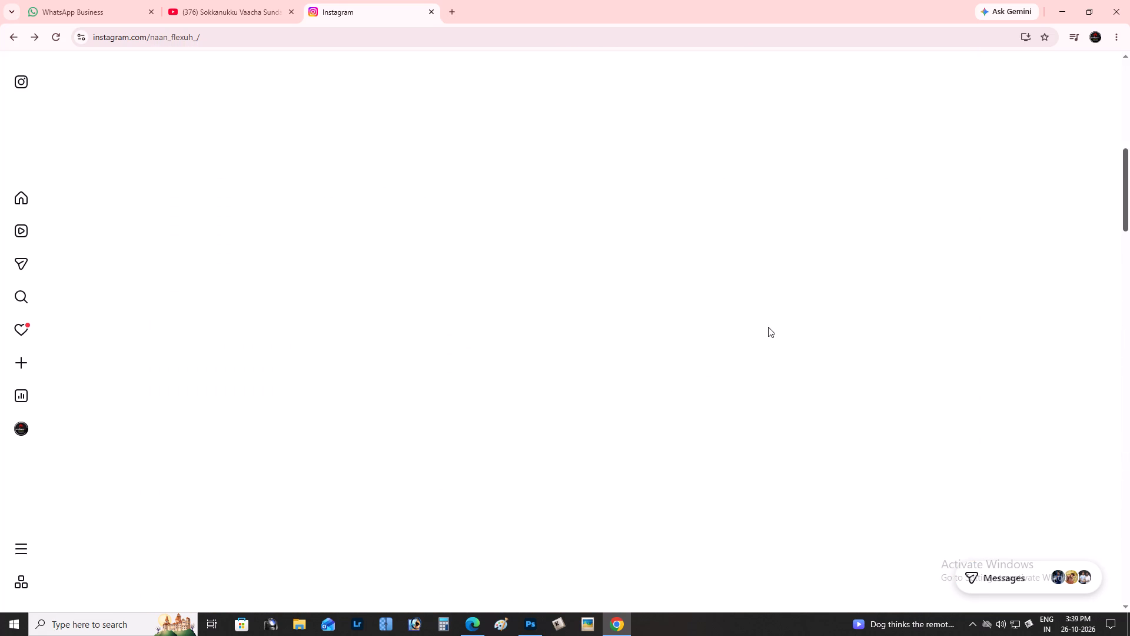
# Find the red three-man Gurupoojai poster in the feed and open its creator's profile, sparta_creation.
pyautogui.scroll(3, 501, 260)
pyautogui.scroll(-1, 666, 126)
pyautogui.scroll(-2, 629, 159)
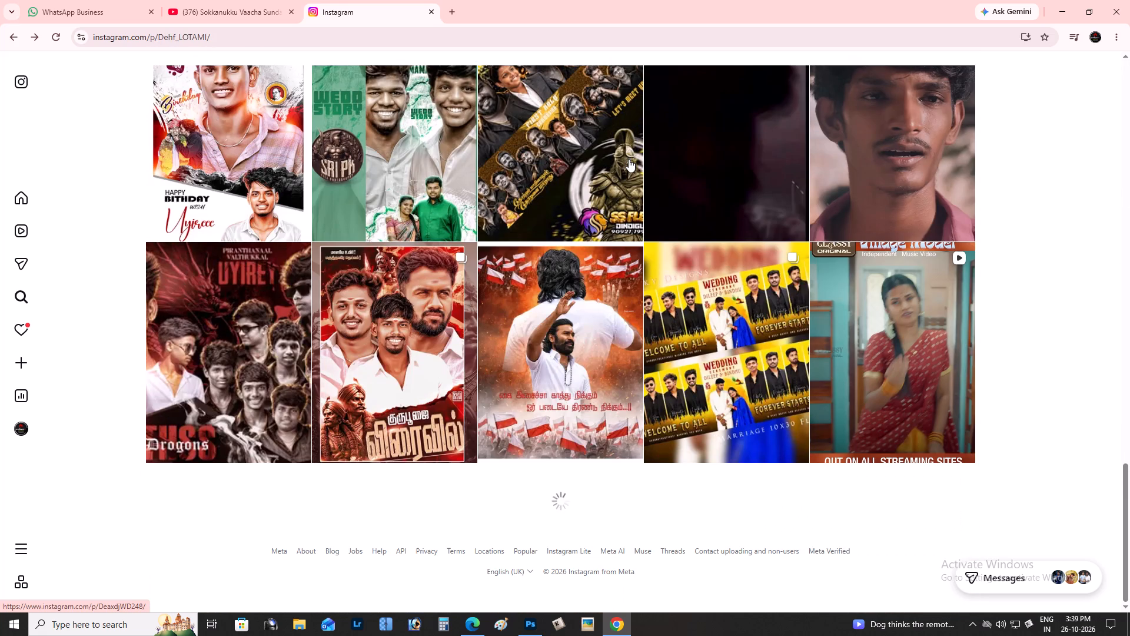
pyautogui.click(345, 302)
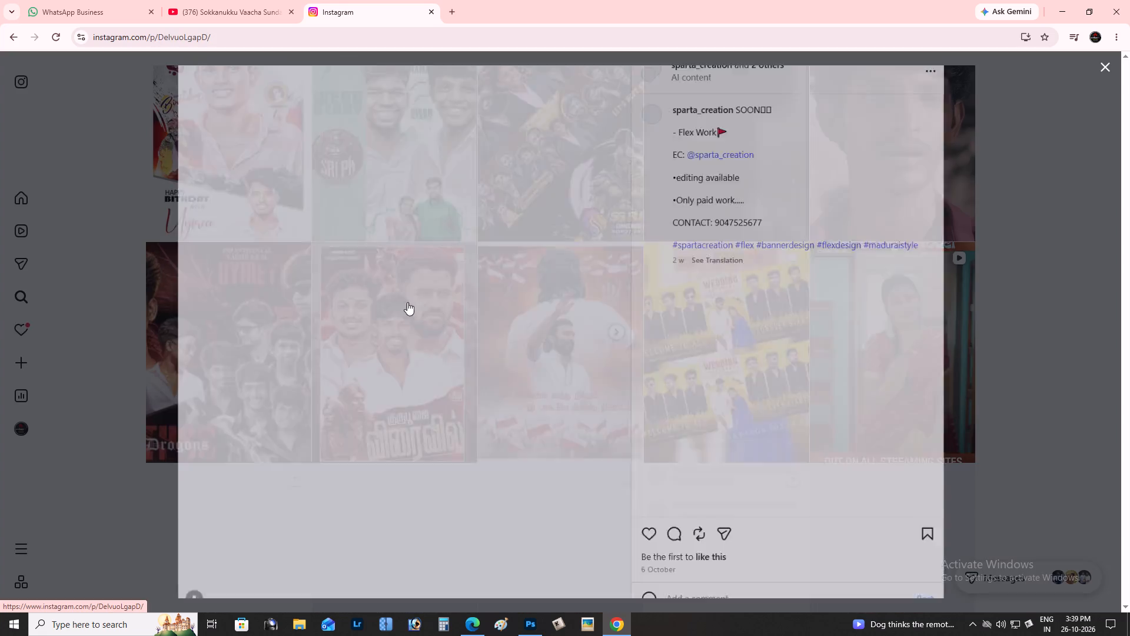
pyautogui.click(681, 120)
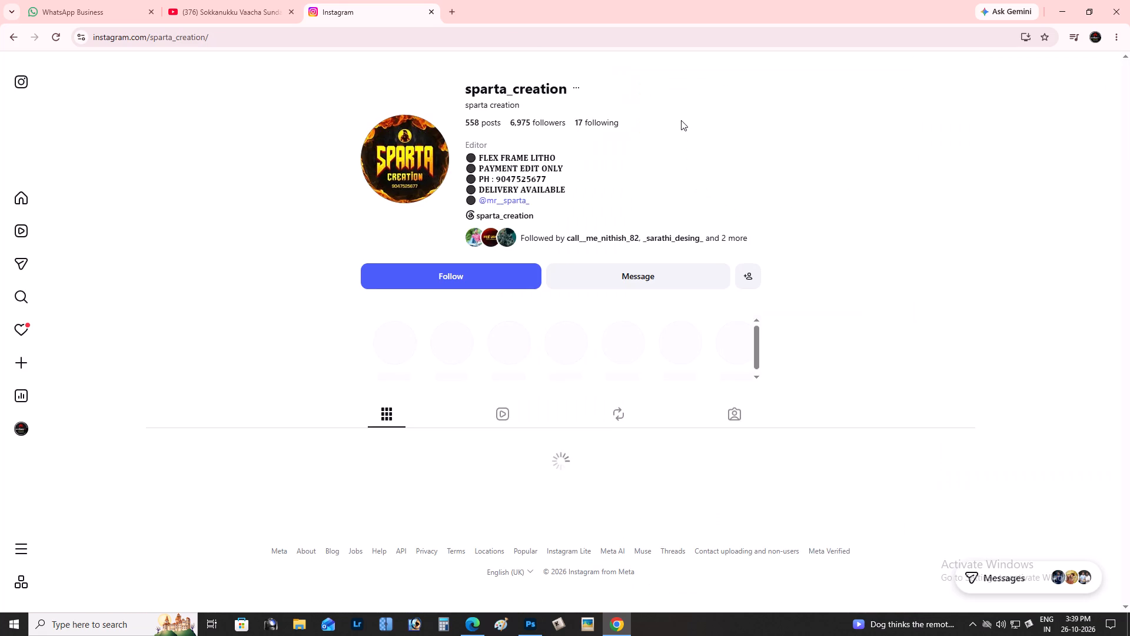
pyautogui.scroll(-1, 611, 219)
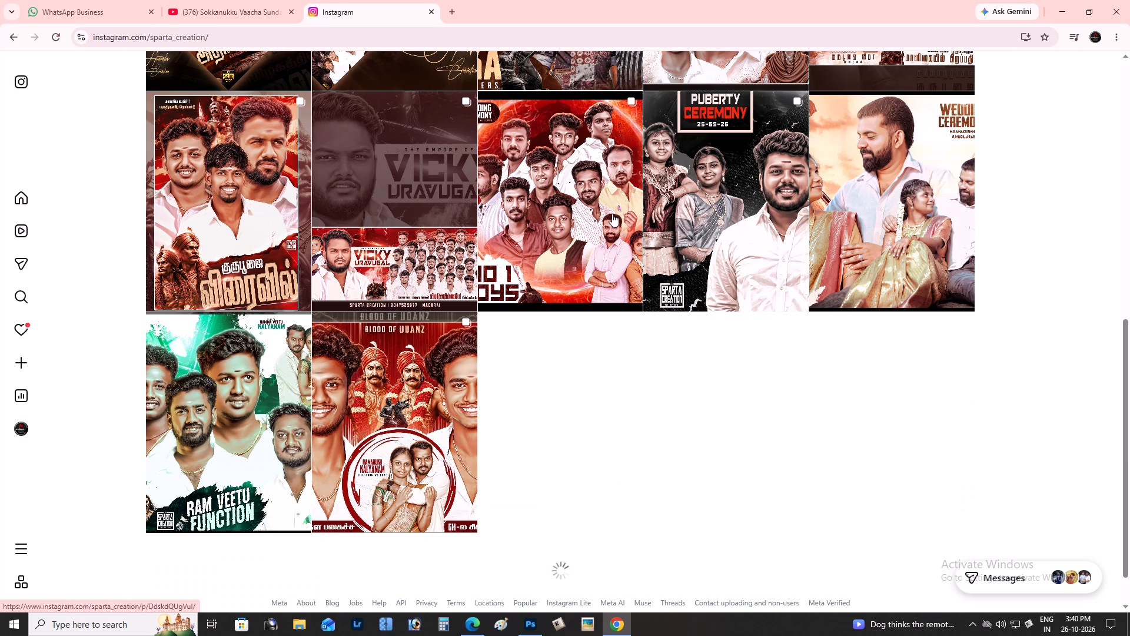
pyautogui.scroll(1, 612, 214)
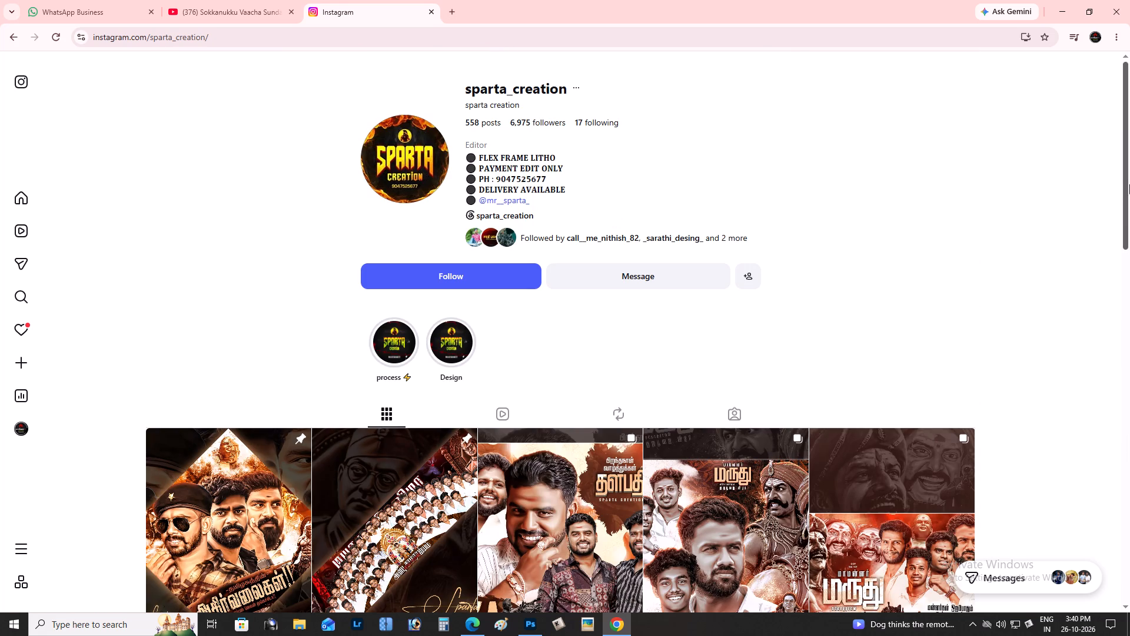
# Examine sparta_creation's two Maruthu Gurupoojai banners for how the men are grouped beside the turbaned warriors.
pyautogui.moveTo(1129, 184); pyautogui.dragTo(1125, 260)
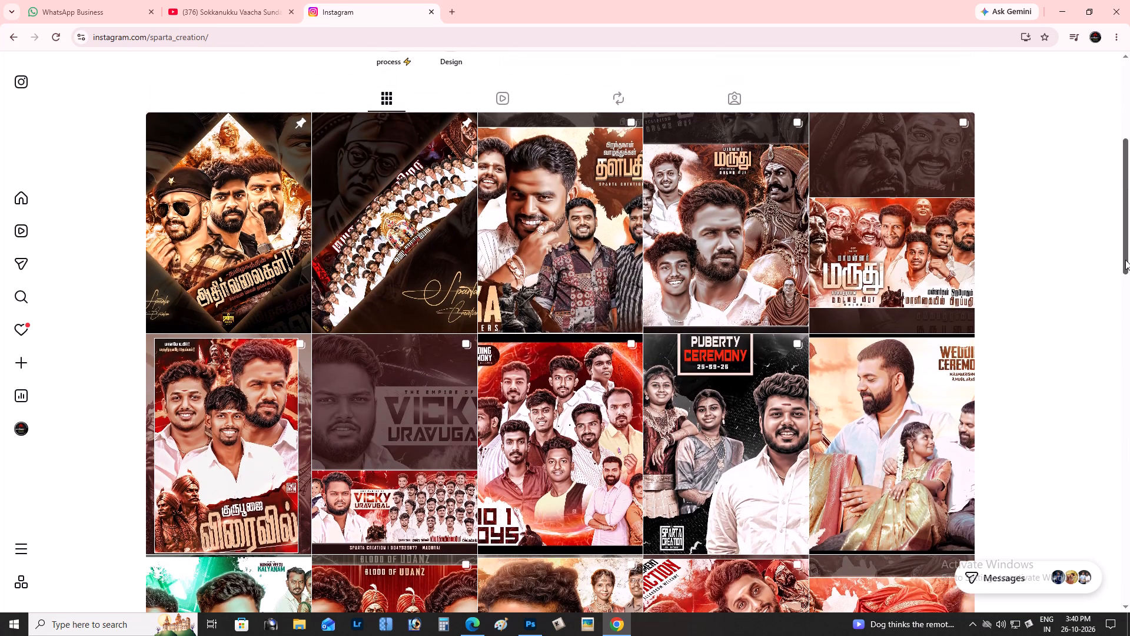
pyautogui.moveTo(1125, 260); pyautogui.dragTo(1124, 259)
pyautogui.click(730, 250)
pyautogui.click(940, 177)
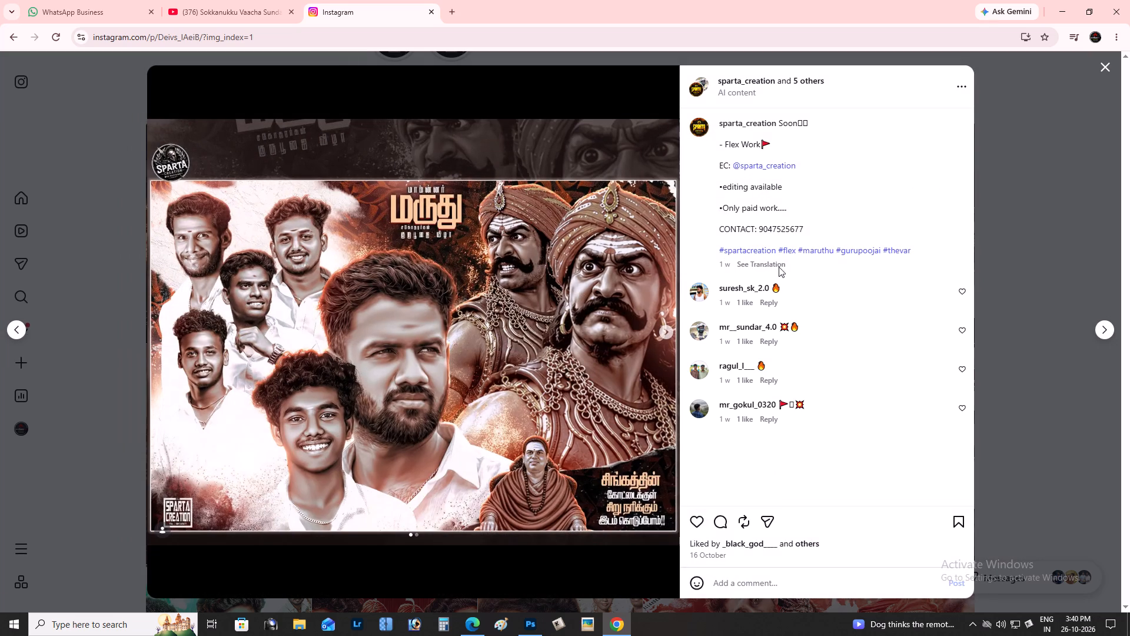
pyautogui.click(666, 332)
pyautogui.click(1029, 218)
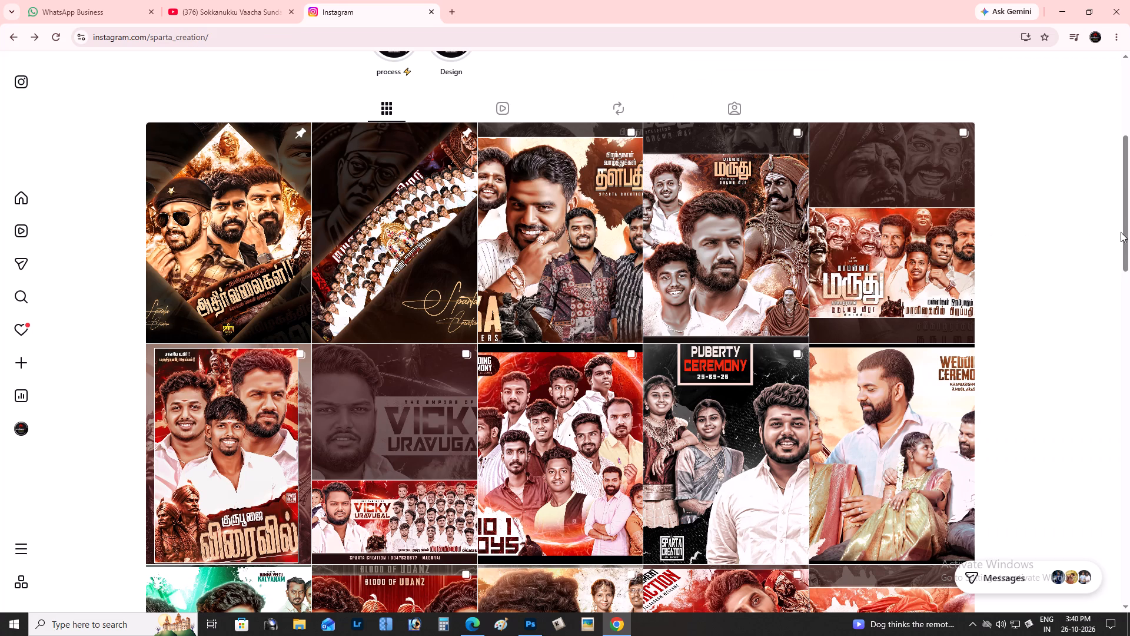
pyautogui.moveTo(1129, 204); pyautogui.dragTo(1129, 223)
pyautogui.click(877, 192)
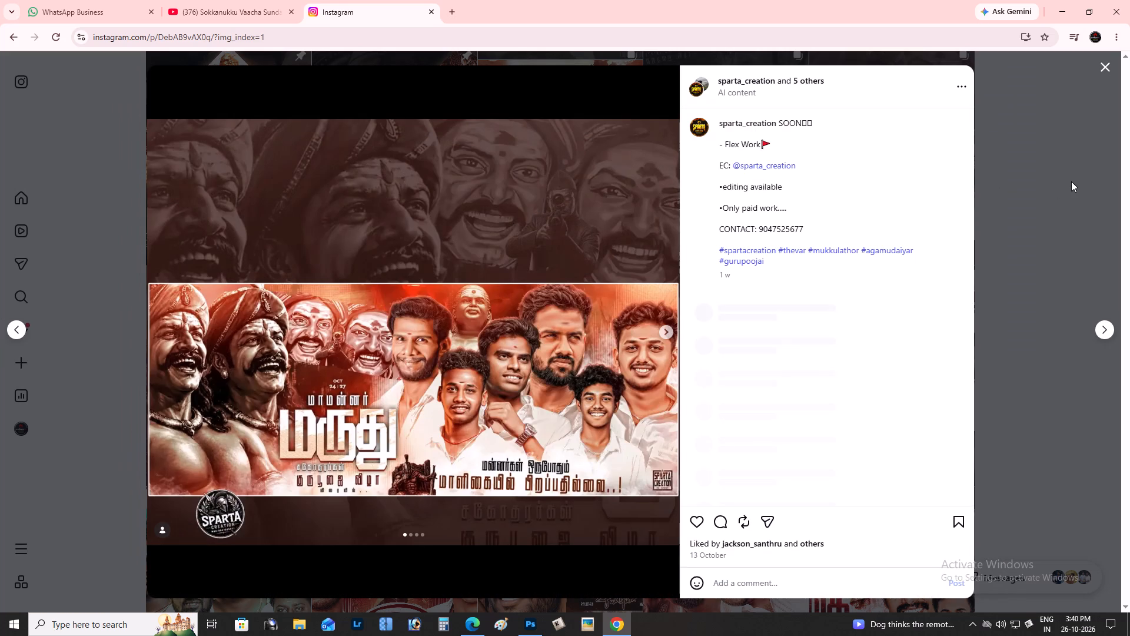
pyautogui.click(1071, 181)
# Examine sparta_creation's Uruthana Uravugal function banners, the five-man black-shirt panel poster and the three-face temple poster.
pyautogui.moveTo(1129, 193); pyautogui.dragTo(1129, 267)
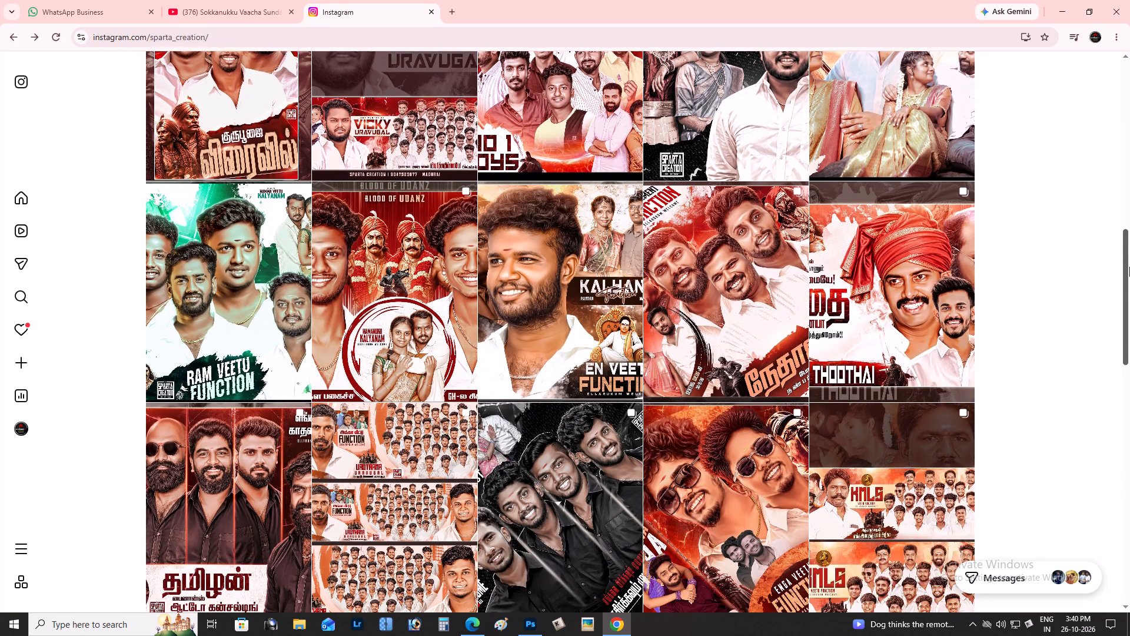
pyautogui.moveTo(1129, 267); pyautogui.dragTo(1129, 297)
pyautogui.click(432, 349)
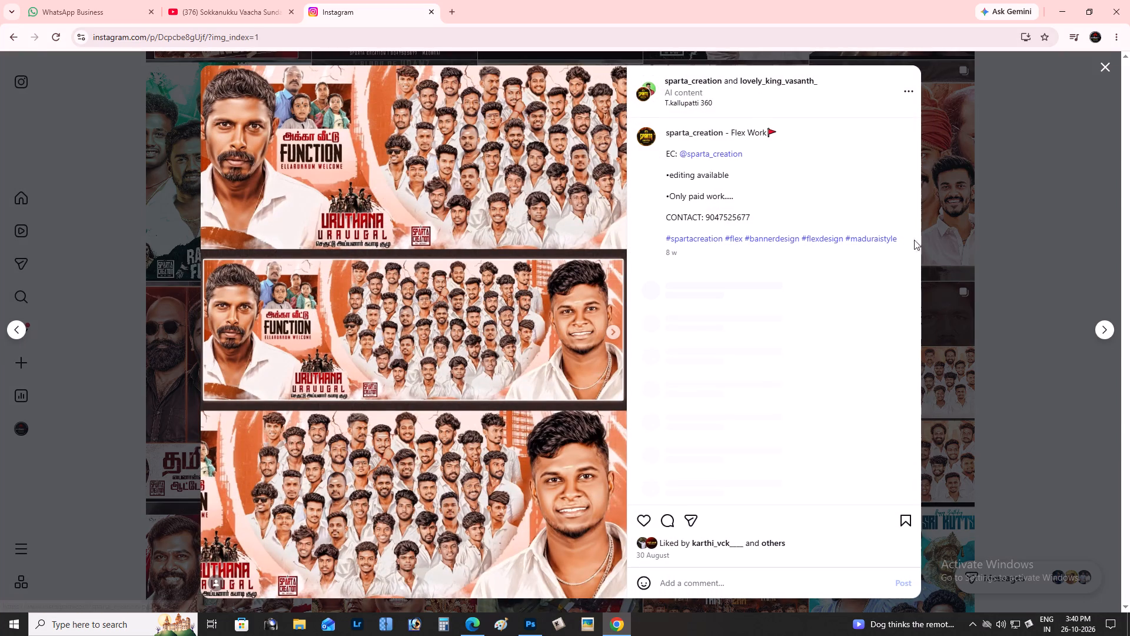
pyautogui.click(1004, 201)
pyautogui.click(211, 387)
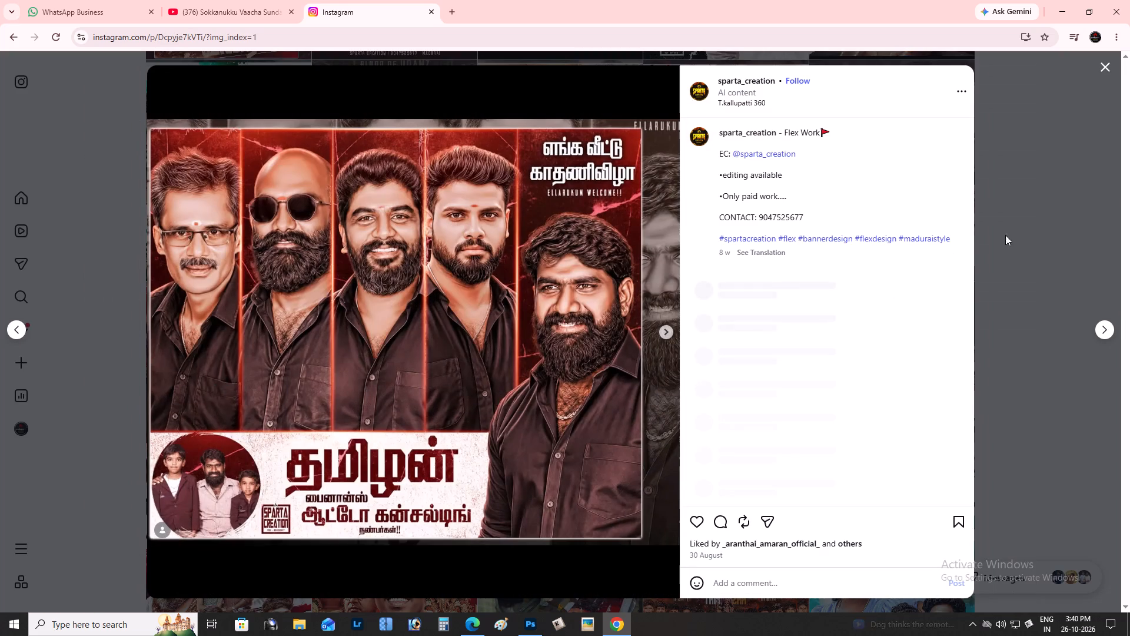
pyautogui.click(1019, 230)
pyautogui.moveTo(1129, 324); pyautogui.dragTo(1129, 386)
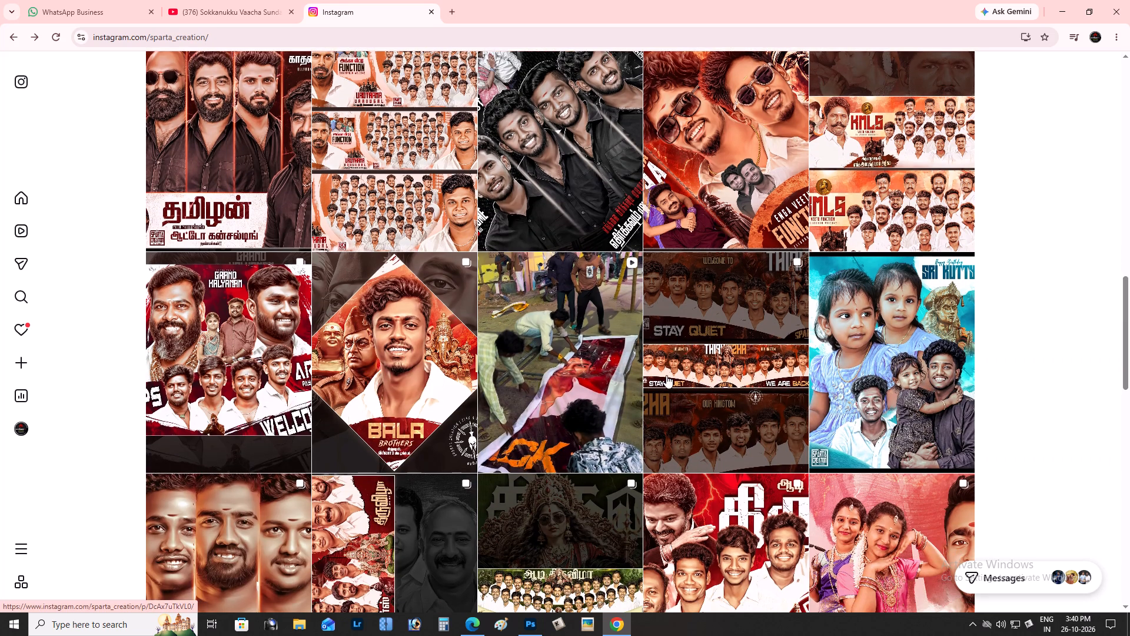
pyautogui.moveTo(1129, 338); pyautogui.dragTo(1129, 411)
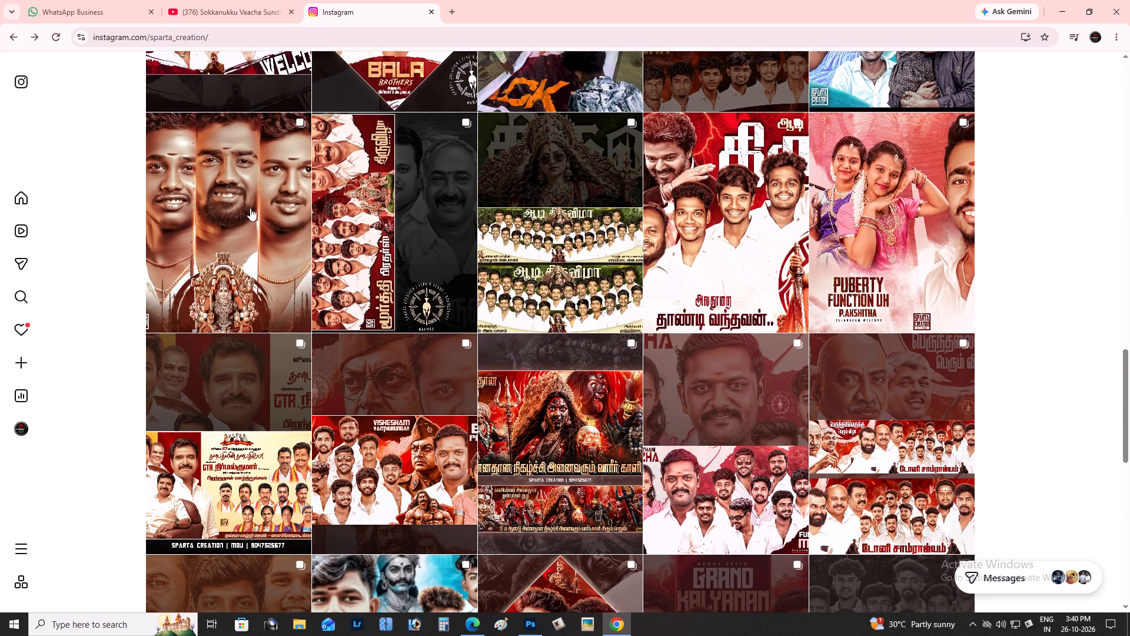
pyautogui.click(250, 208)
pyautogui.click(1104, 204)
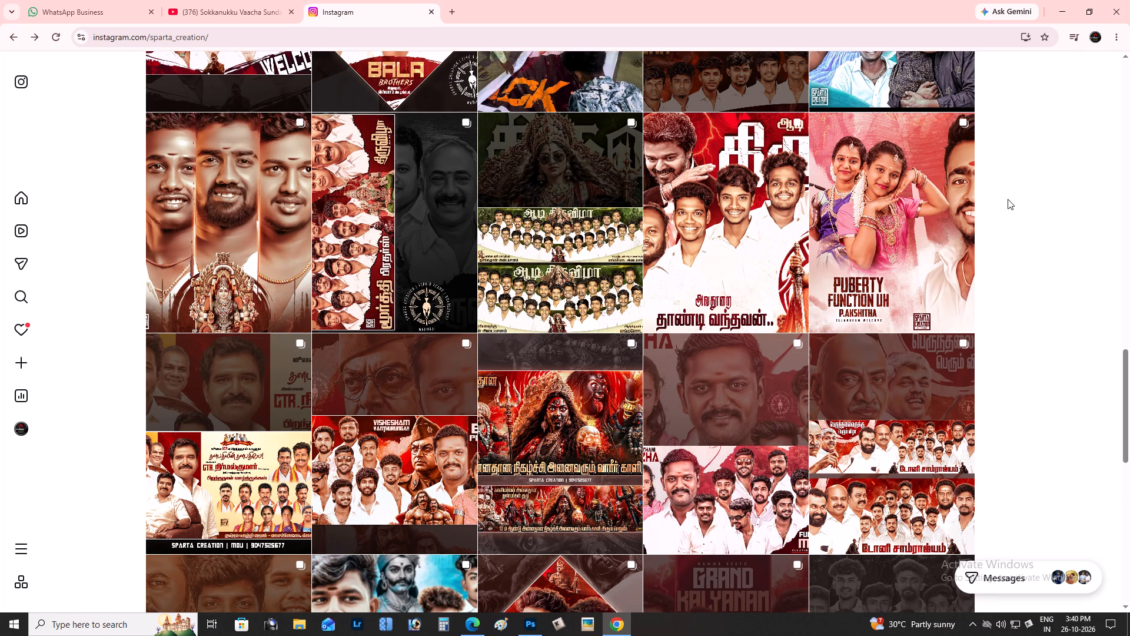
# Examine all slides of sparta_creation's red Kaathani Vizha Function Mode group banner post.
pyautogui.moveTo(1129, 366); pyautogui.dragTo(1129, 413)
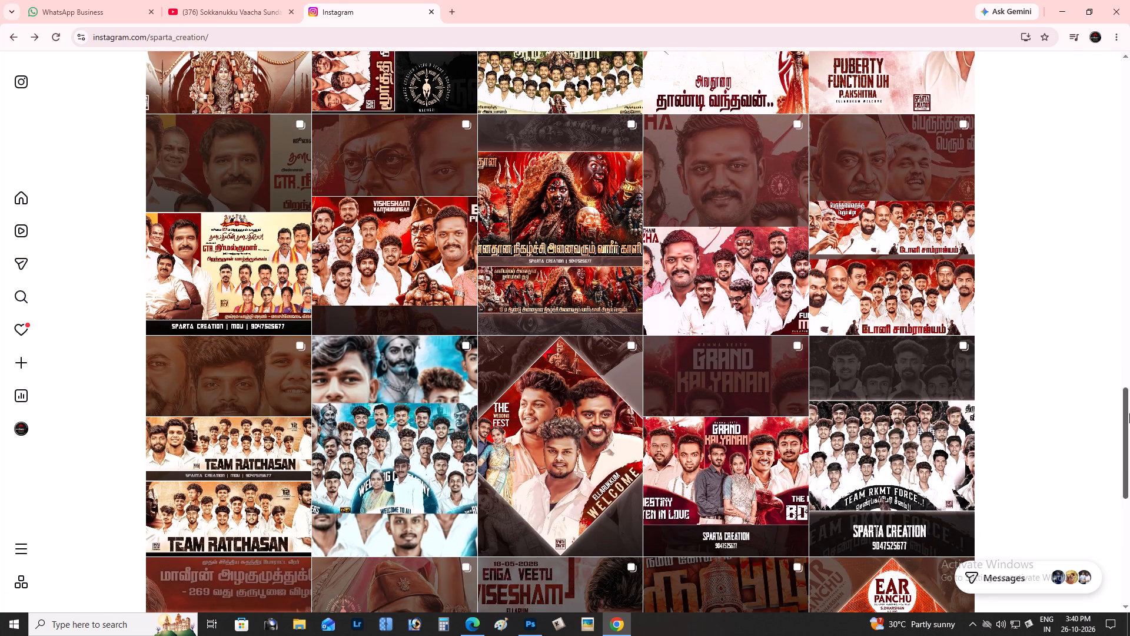
pyautogui.moveTo(1129, 413); pyautogui.dragTo(1129, 413)
pyautogui.click(770, 269)
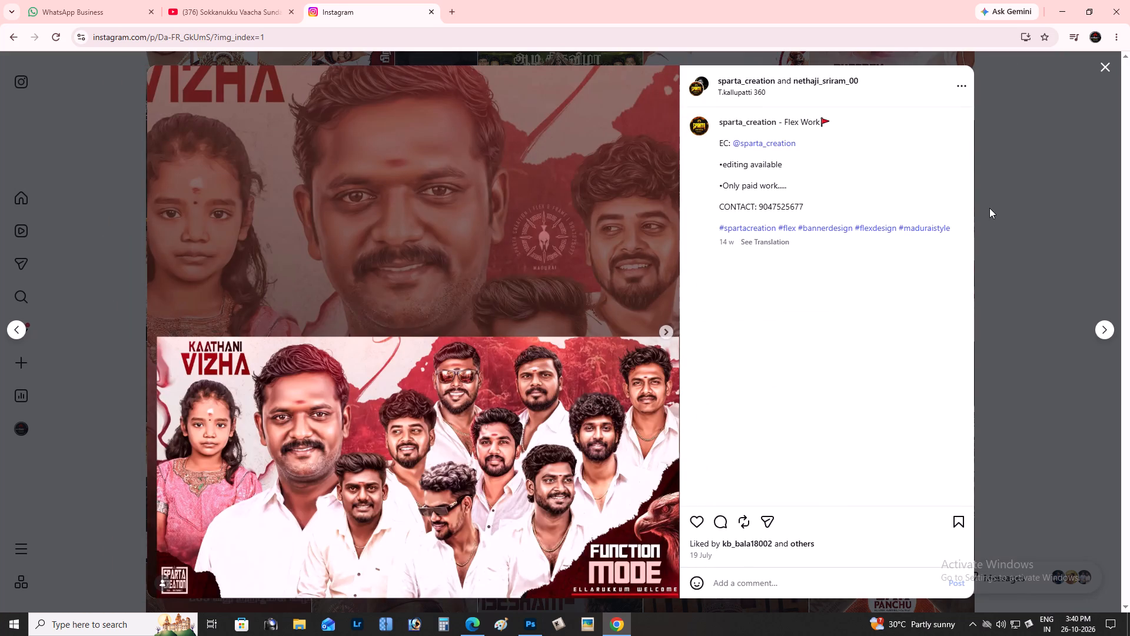
pyautogui.click(667, 334)
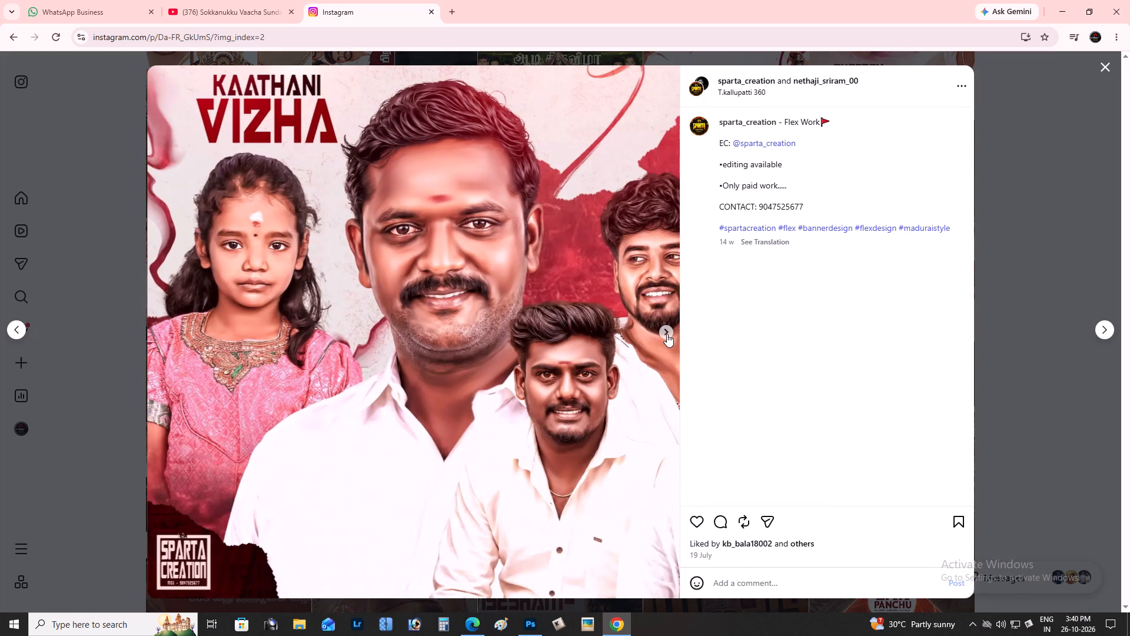
pyautogui.click(667, 334)
pyautogui.click(666, 334)
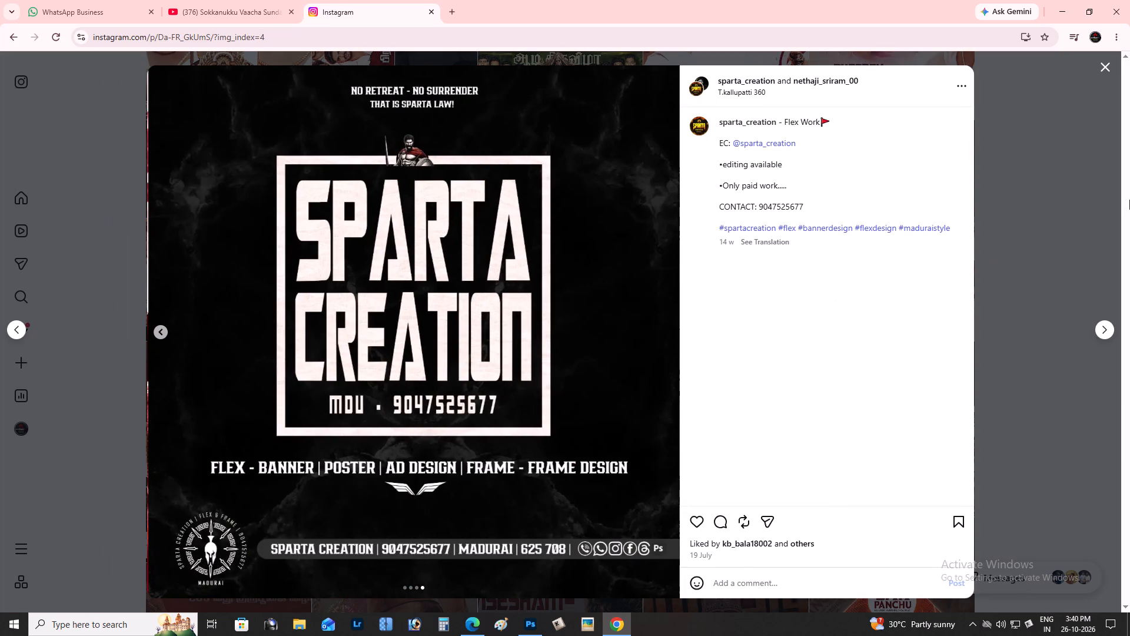
# Leave sparta_creation's post, search Instagram for "THIRU" and open the thiru_digital_2k21 profile.
pyautogui.click(1129, 196)
pyautogui.click(1077, 203)
pyautogui.scroll(7, 553, 223)
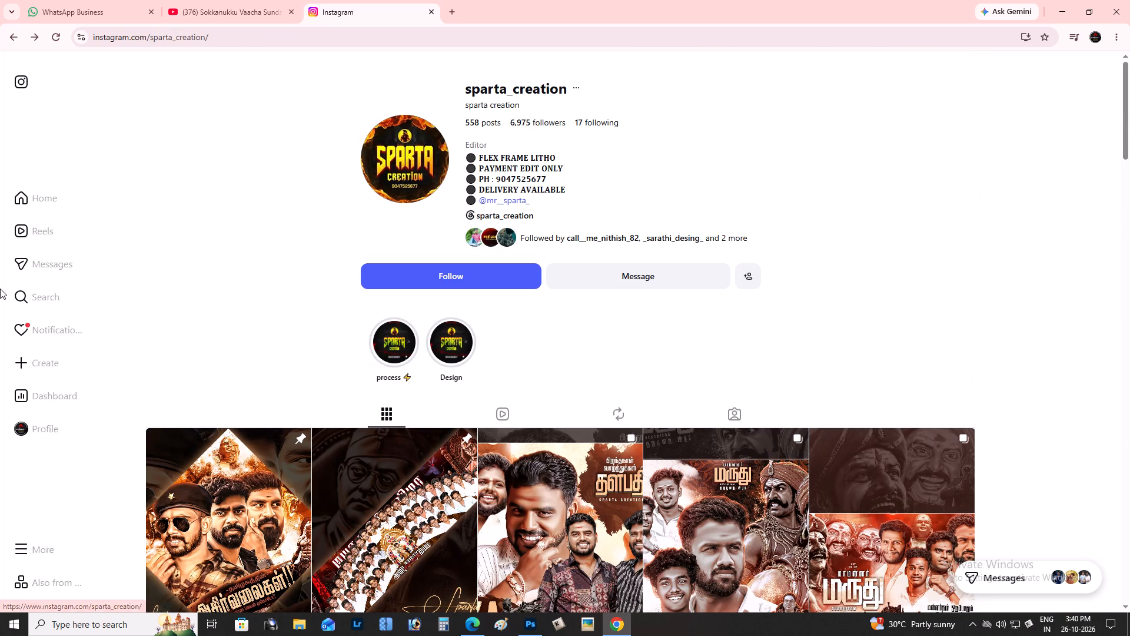
pyautogui.click(35, 300)
pyautogui.click(406, 75)
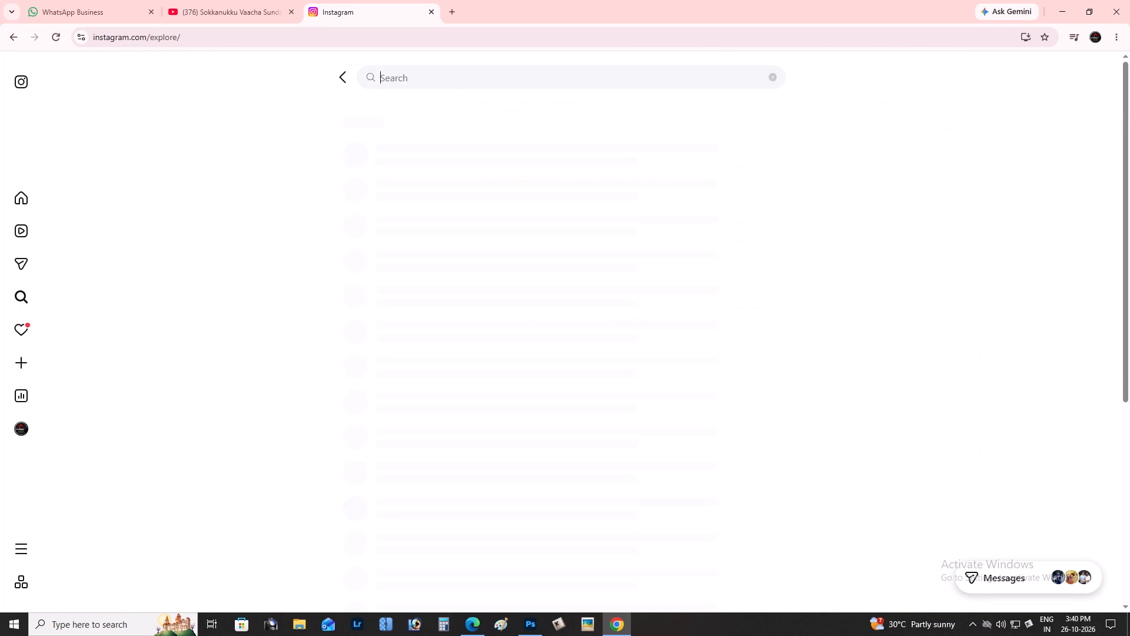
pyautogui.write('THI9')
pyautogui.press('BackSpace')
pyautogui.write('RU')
pyautogui.click(418, 145)
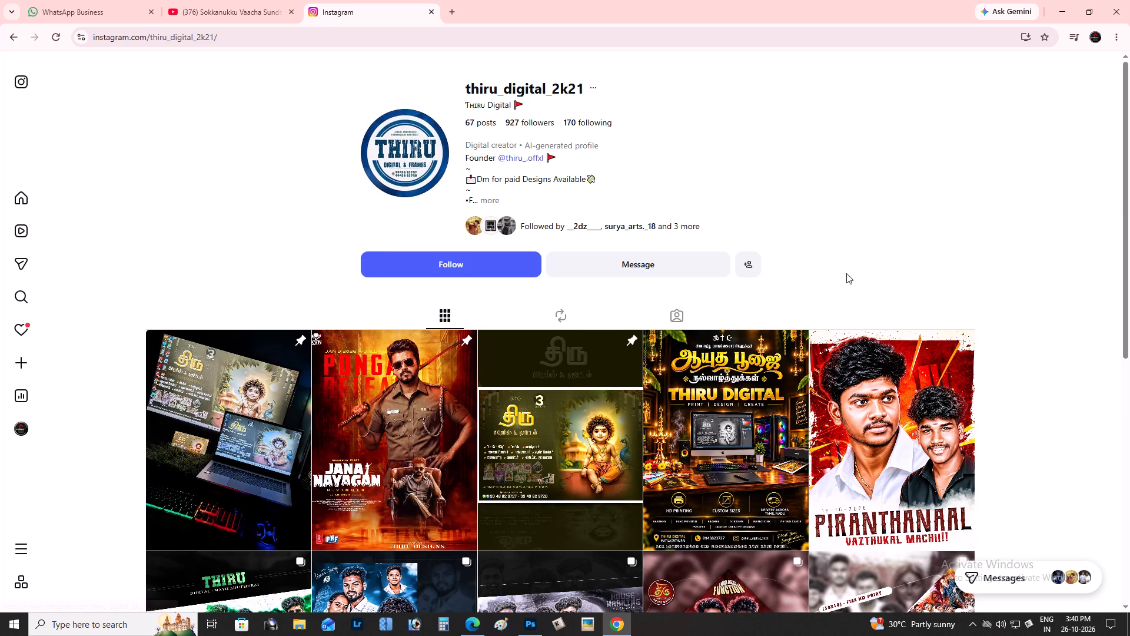
# Examine thiru_digital_2k21's Thiru Digital festival ad and the red two-man Piranthanaal Vazthukal Machii birthday poster for layout ideas.
pyautogui.moveTo(1129, 233); pyautogui.dragTo(1127, 314)
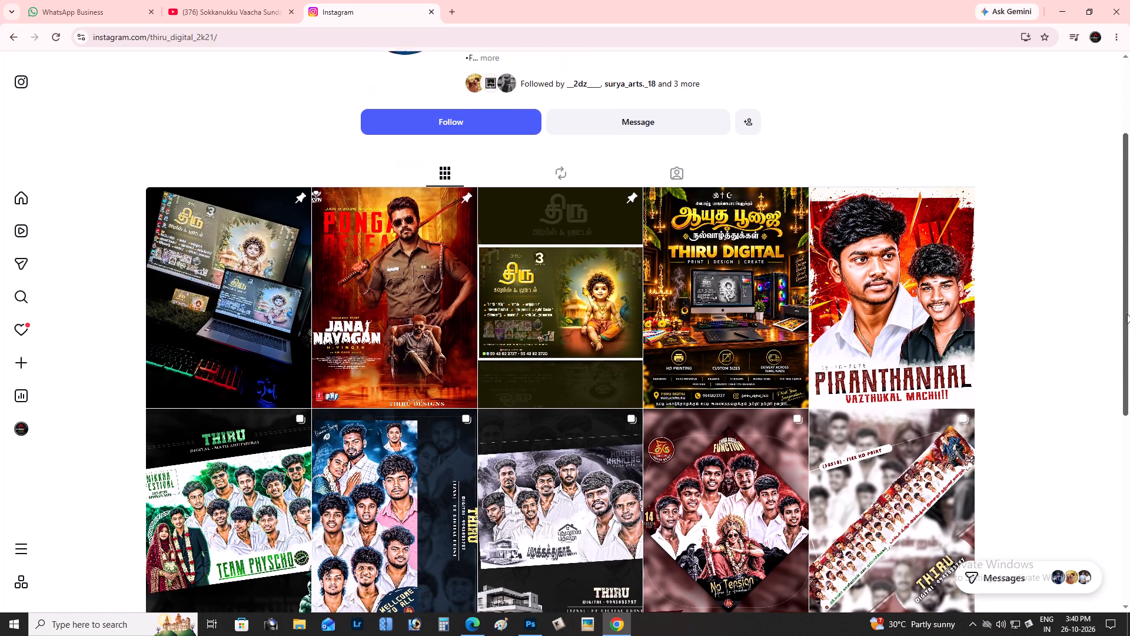
pyautogui.moveTo(1127, 314); pyautogui.dragTo(1127, 342)
pyautogui.click(756, 213)
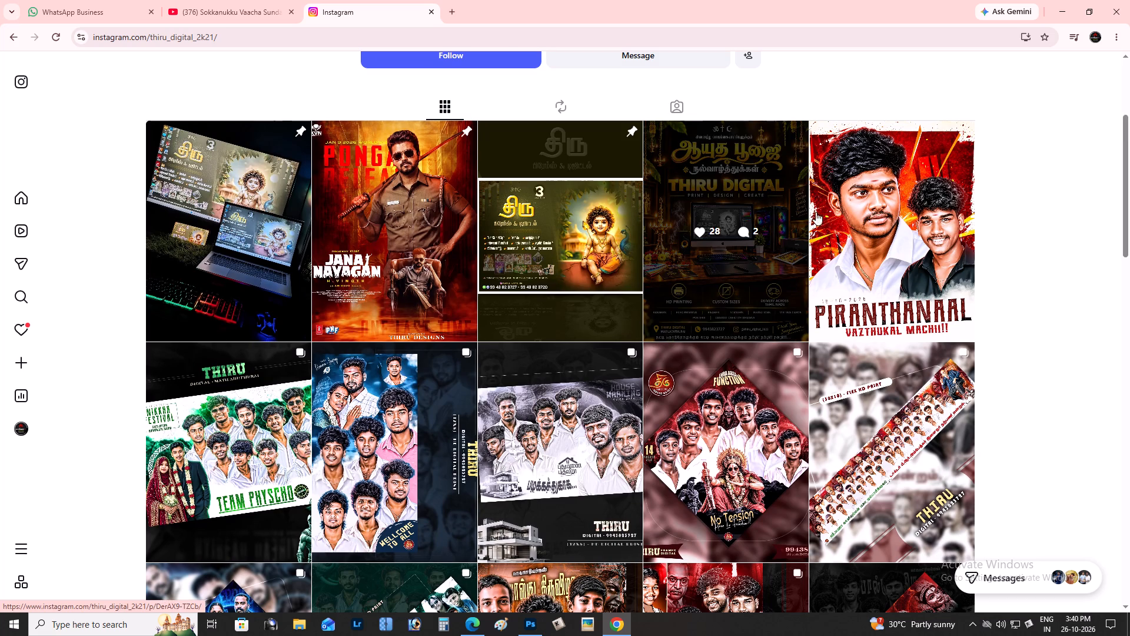
pyautogui.click(774, 185)
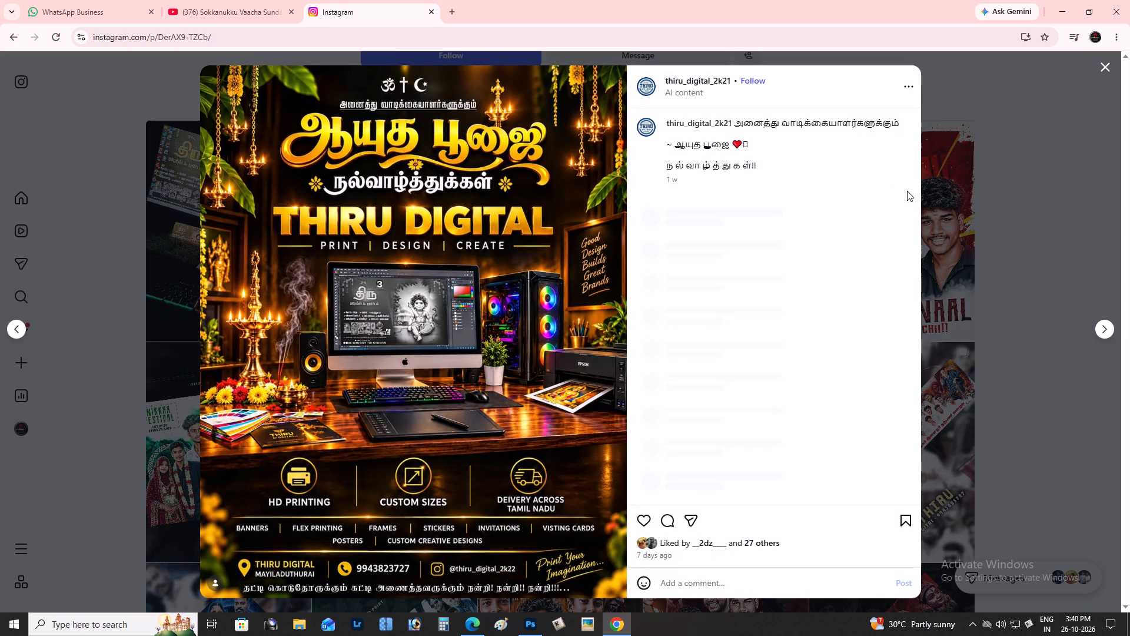
pyautogui.click(1099, 327)
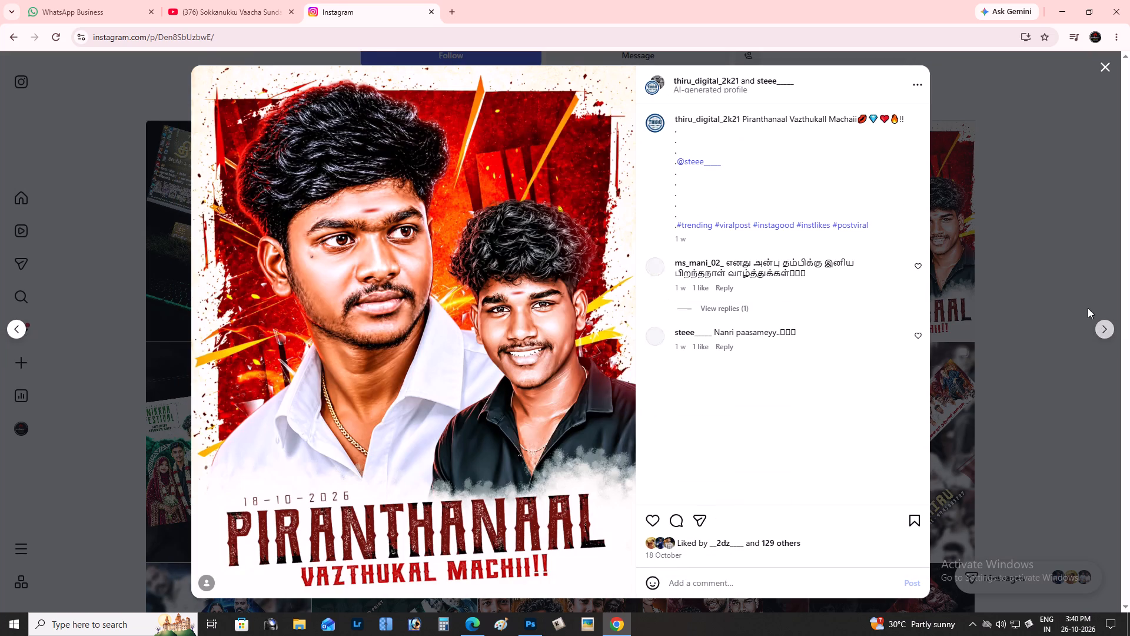
pyautogui.click(1066, 257)
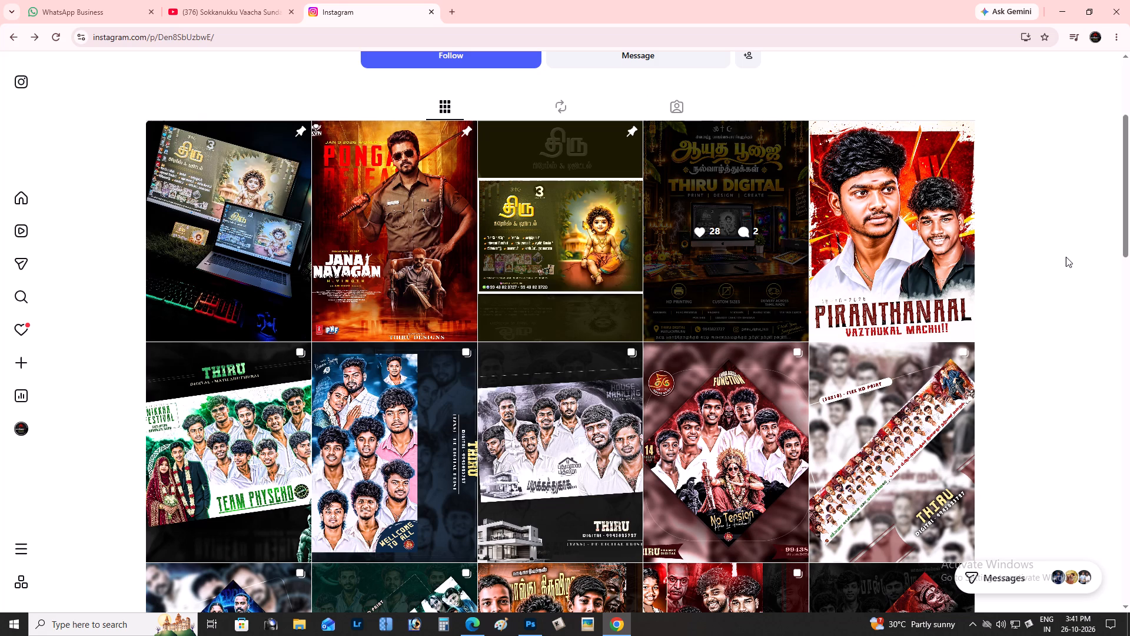
pyautogui.click(920, 313)
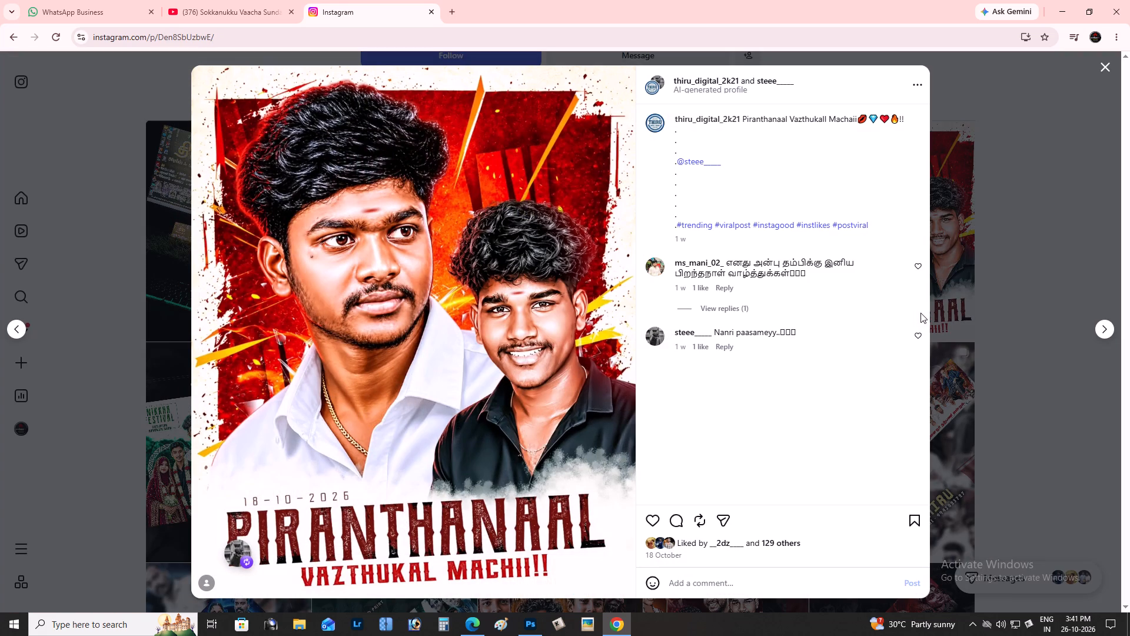